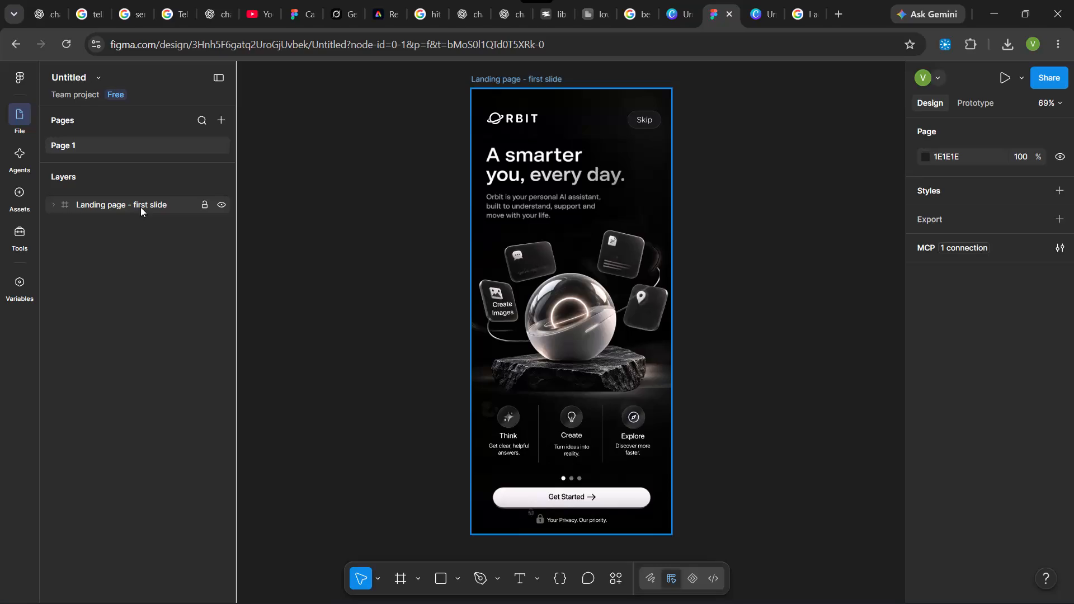
Launch the SkewDat plugin from its recent entry and move its window beside the Landing page frame so the design stays uncovered.
click(62, 204)
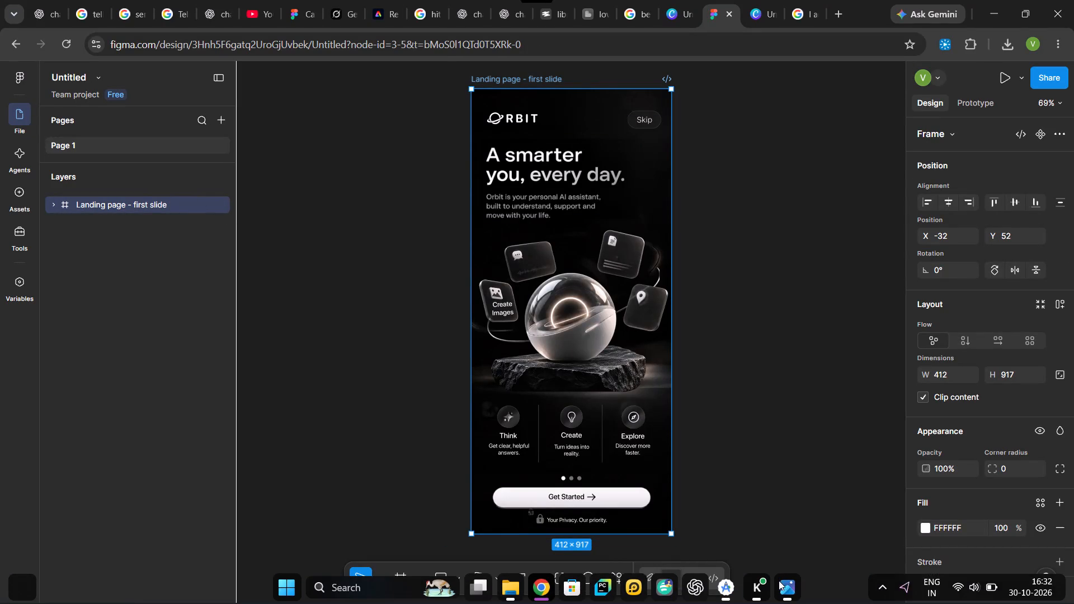
click(788, 583)
click(786, 583)
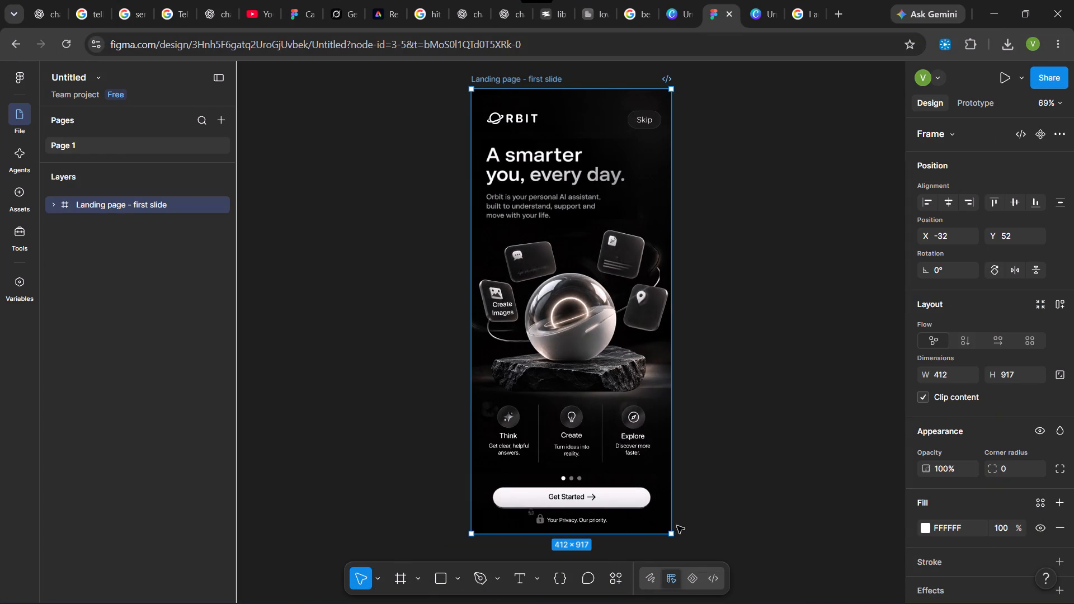
click(606, 573)
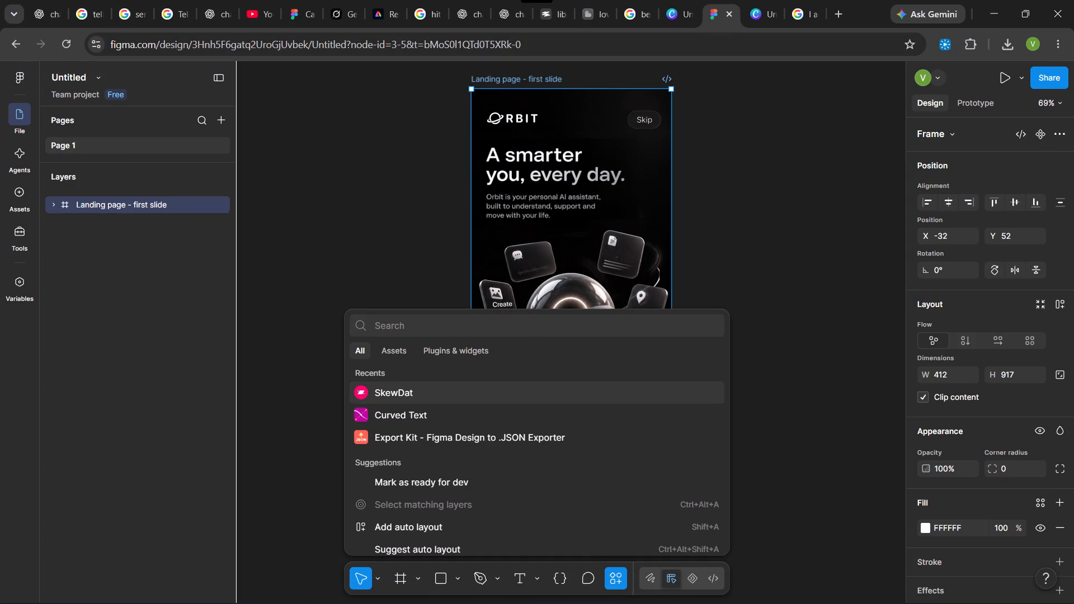
click(495, 394)
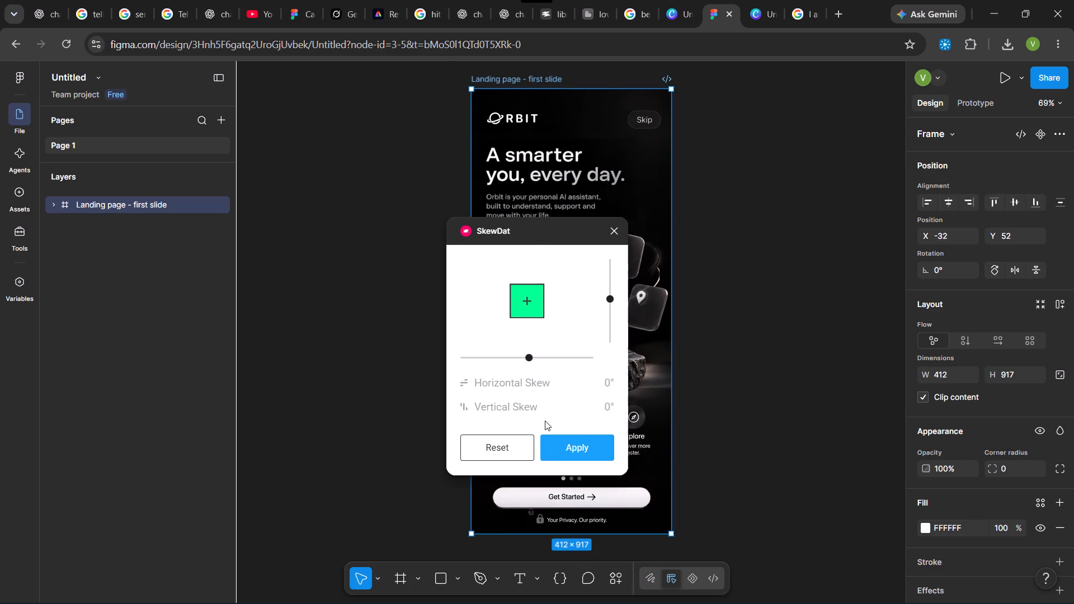
drag(530, 228, 378, 258)
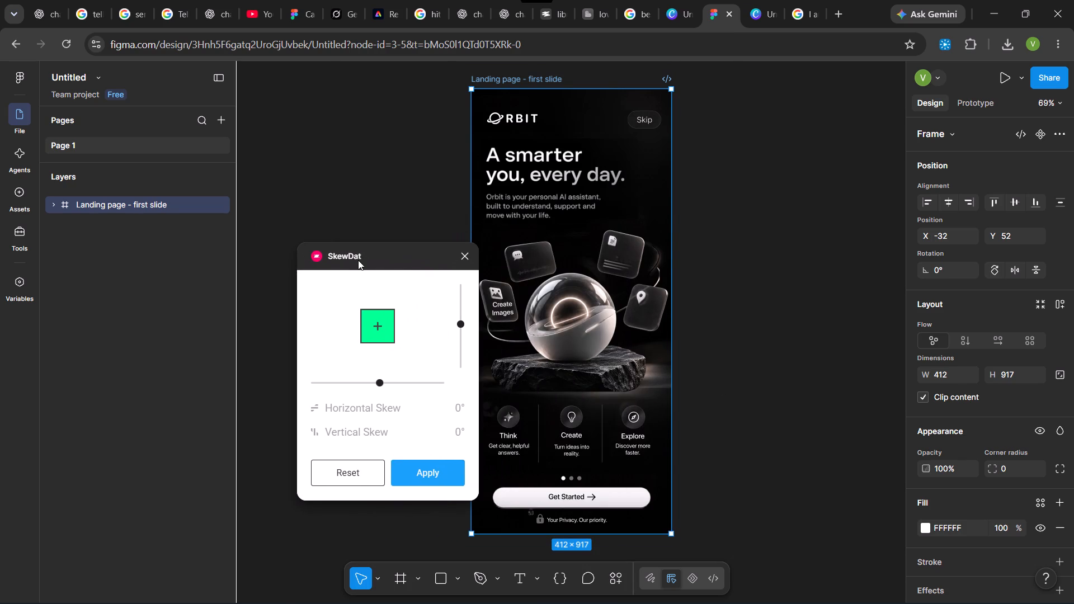
Select the Create Images text on the tilted card beside the orb and set its horizontal skew to 4°.
click(507, 317)
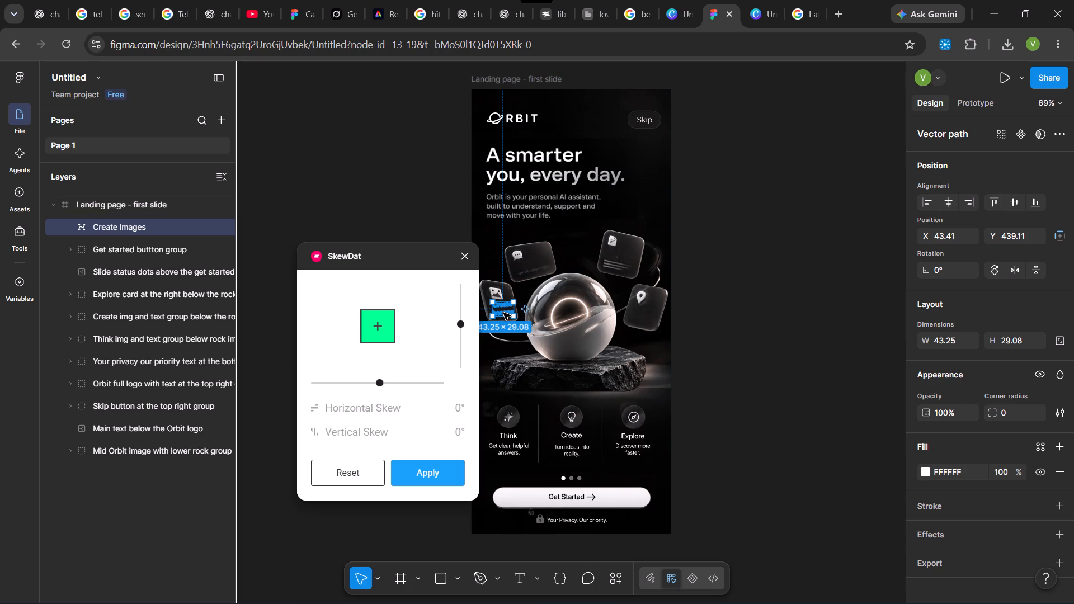
drag(378, 383, 383, 384)
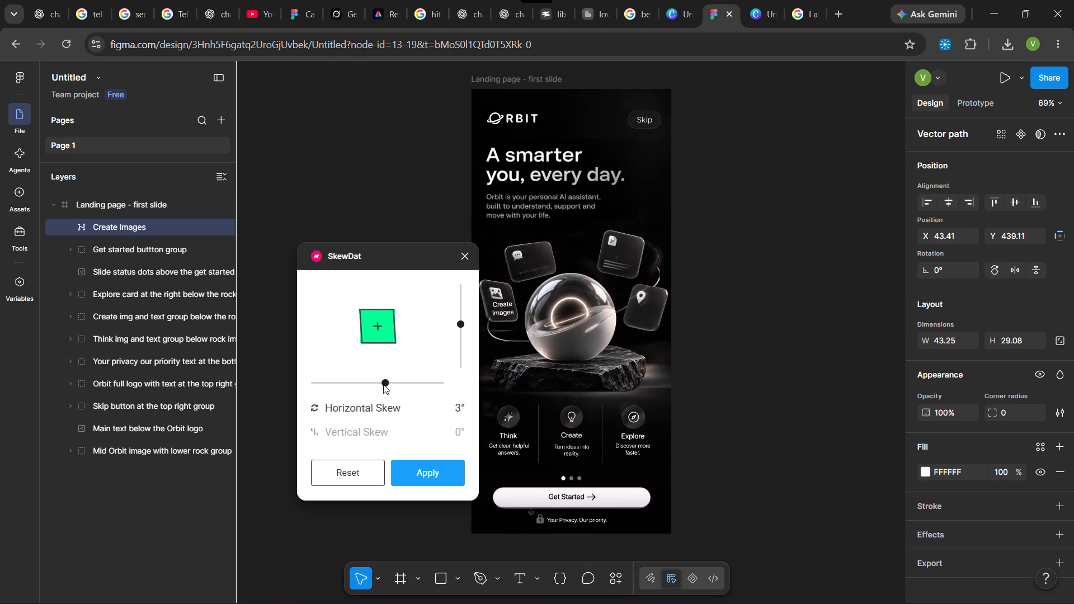
drag(383, 384, 384, 379)
drag(384, 379, 385, 379)
click(456, 325)
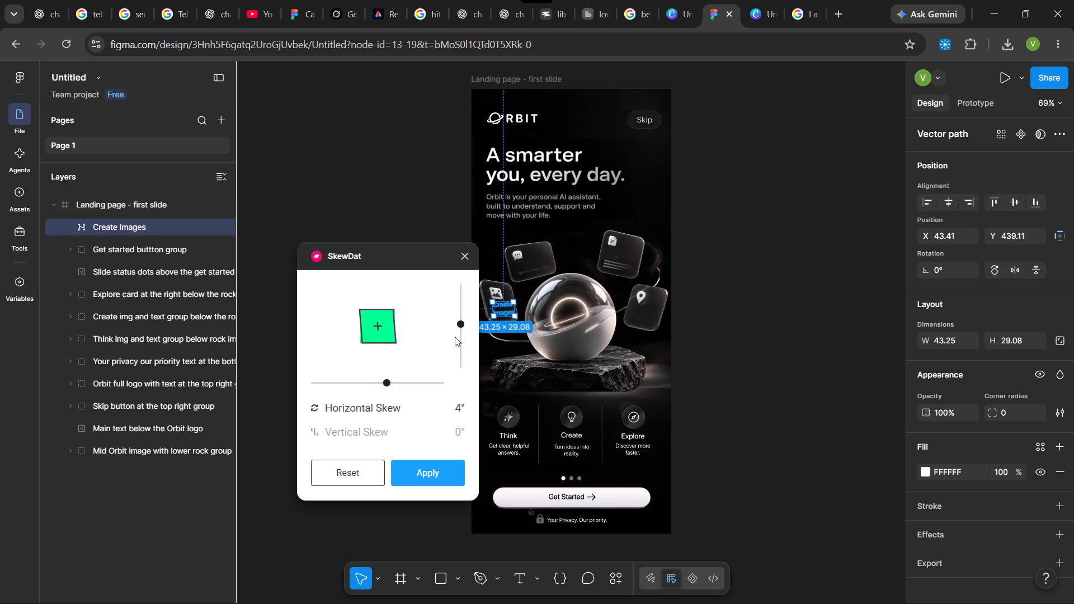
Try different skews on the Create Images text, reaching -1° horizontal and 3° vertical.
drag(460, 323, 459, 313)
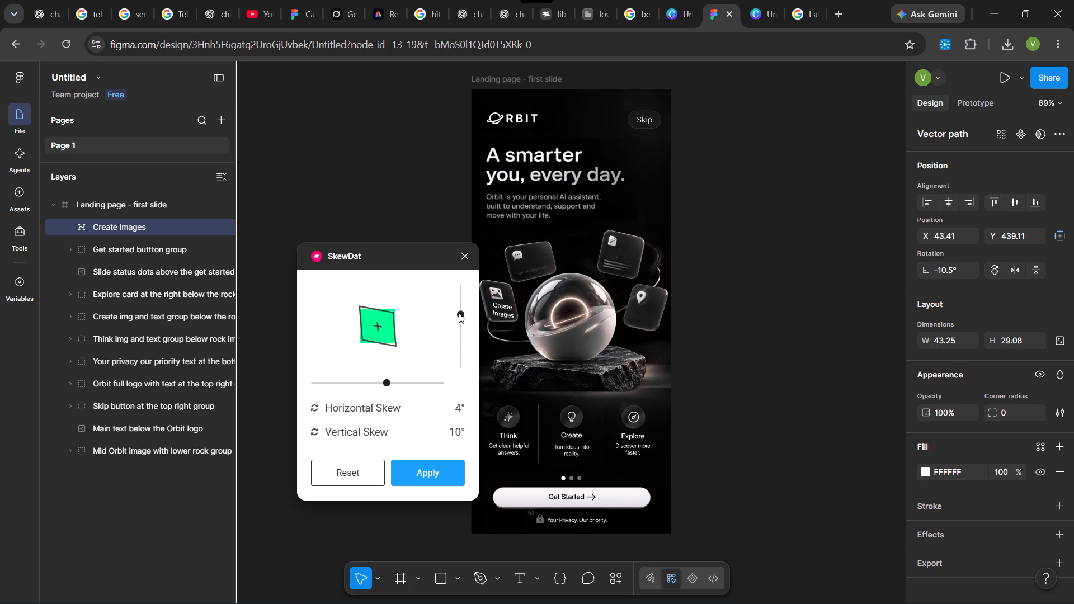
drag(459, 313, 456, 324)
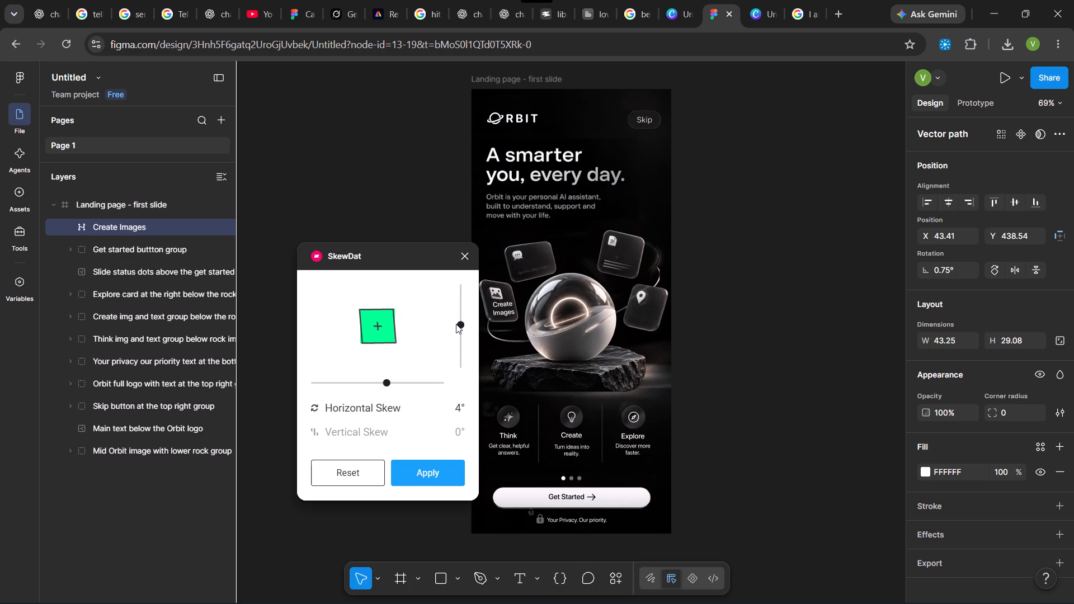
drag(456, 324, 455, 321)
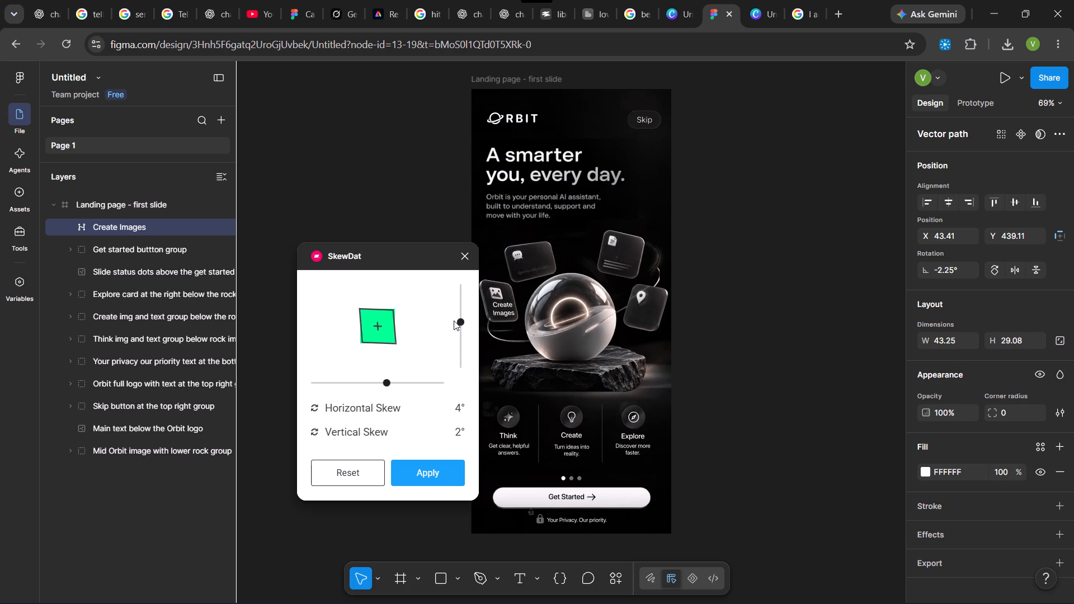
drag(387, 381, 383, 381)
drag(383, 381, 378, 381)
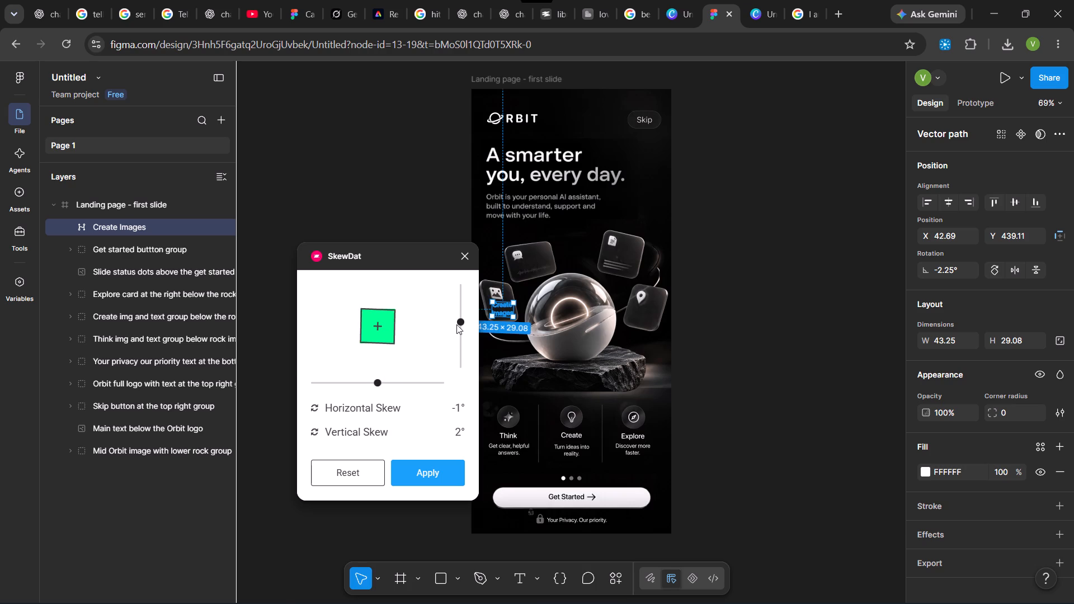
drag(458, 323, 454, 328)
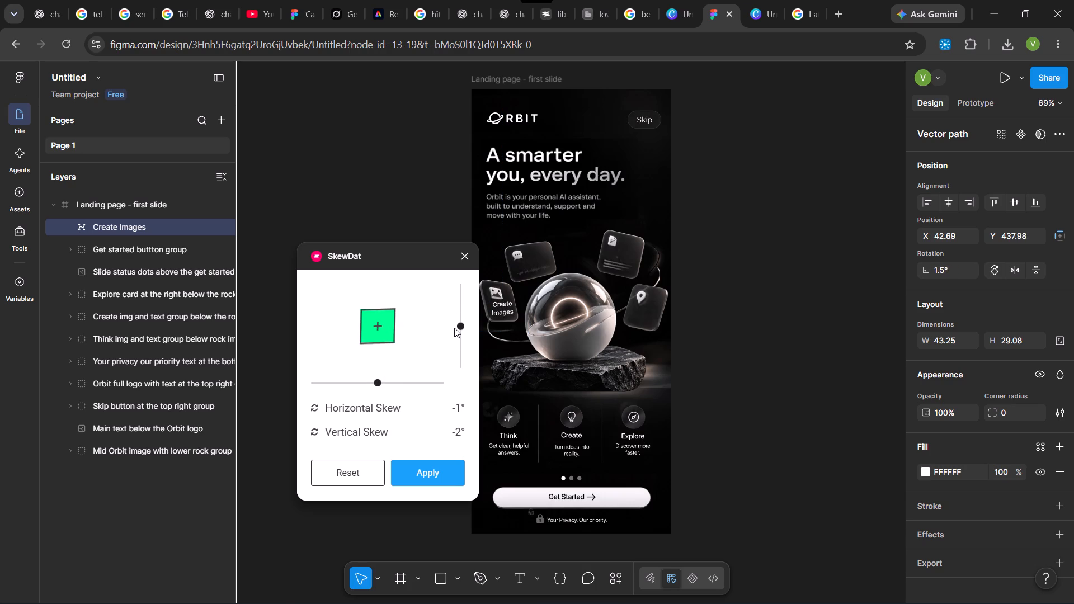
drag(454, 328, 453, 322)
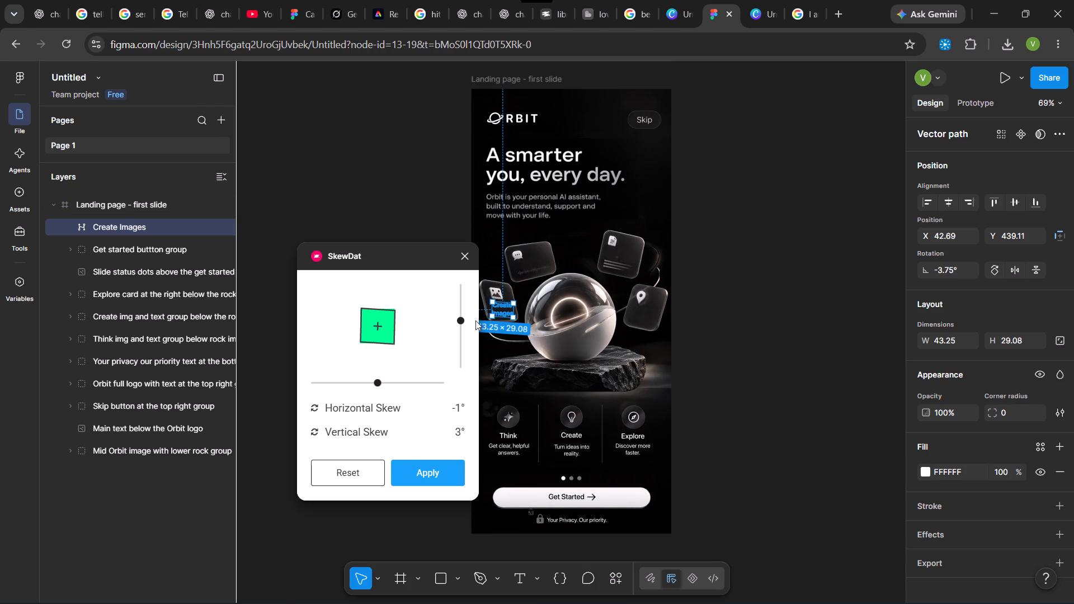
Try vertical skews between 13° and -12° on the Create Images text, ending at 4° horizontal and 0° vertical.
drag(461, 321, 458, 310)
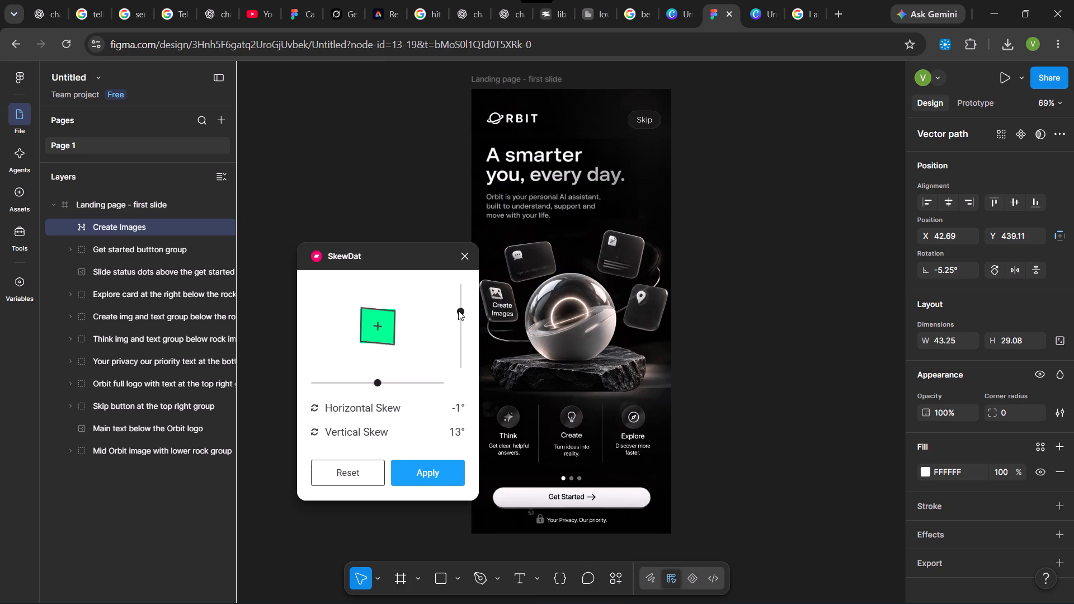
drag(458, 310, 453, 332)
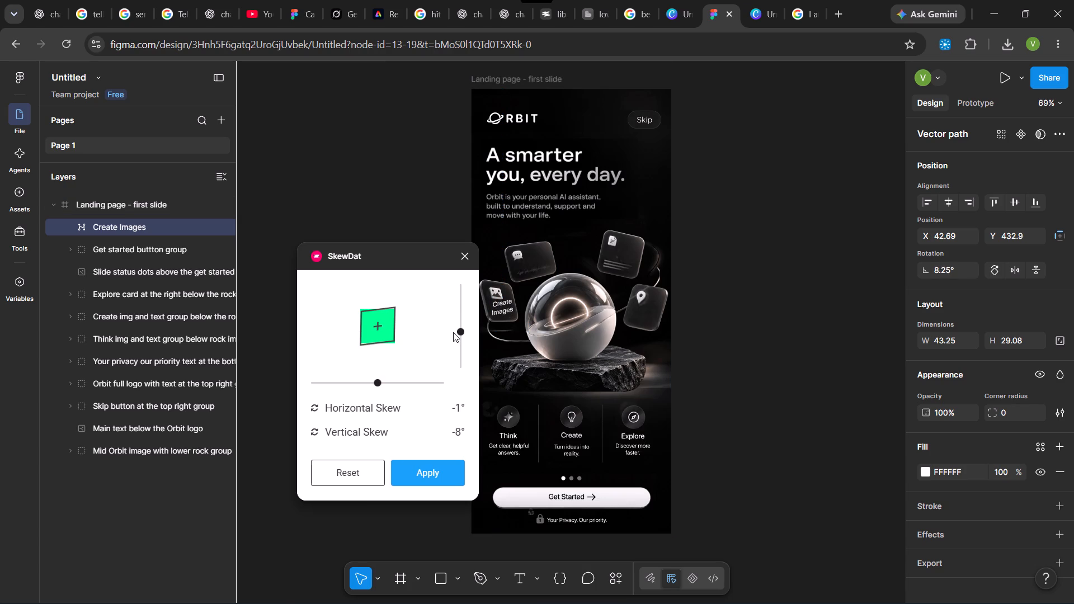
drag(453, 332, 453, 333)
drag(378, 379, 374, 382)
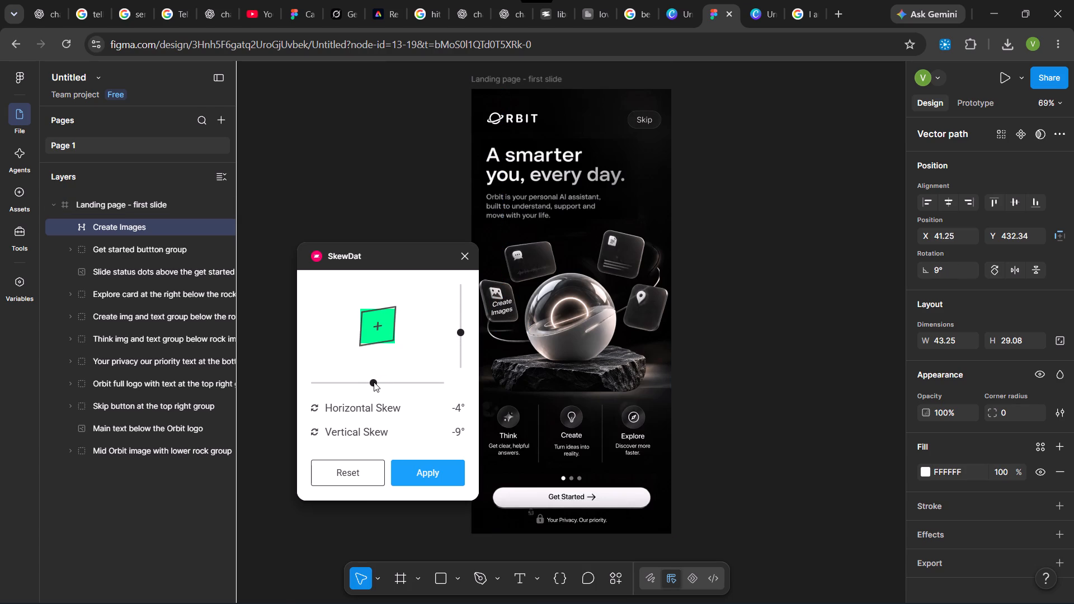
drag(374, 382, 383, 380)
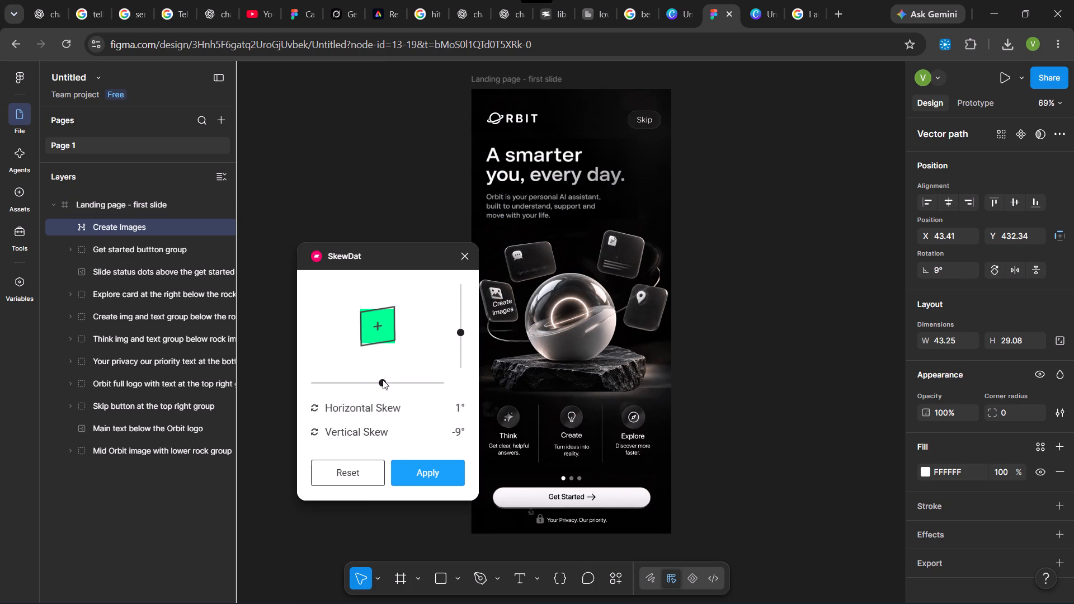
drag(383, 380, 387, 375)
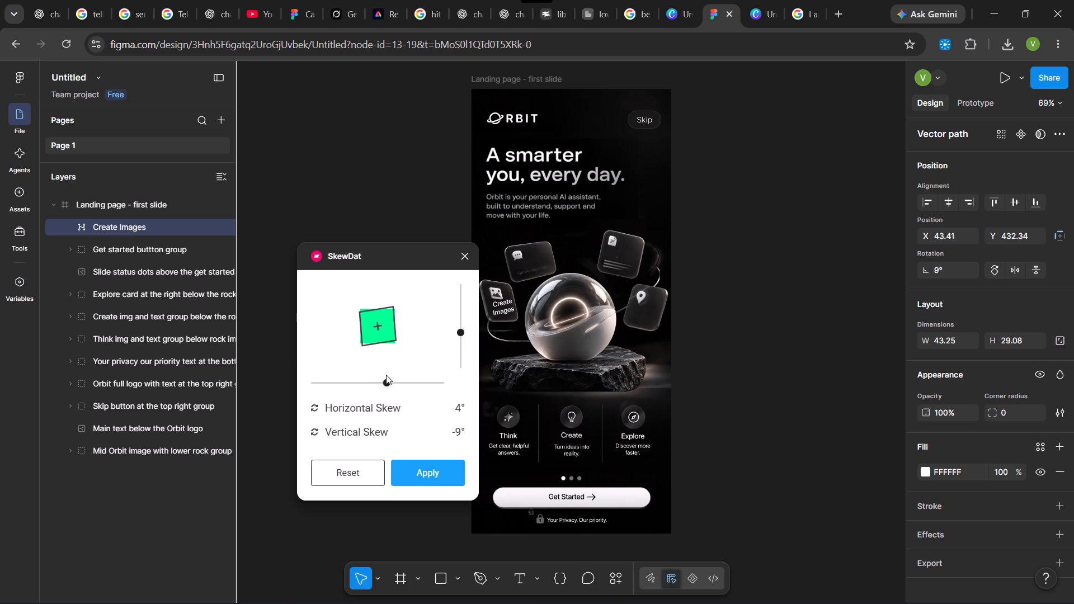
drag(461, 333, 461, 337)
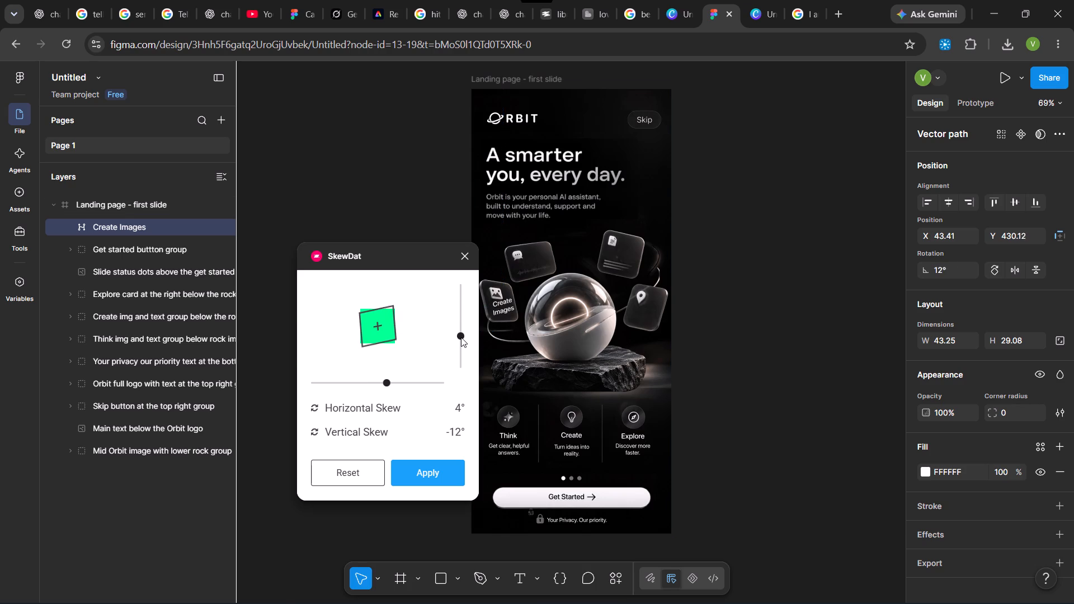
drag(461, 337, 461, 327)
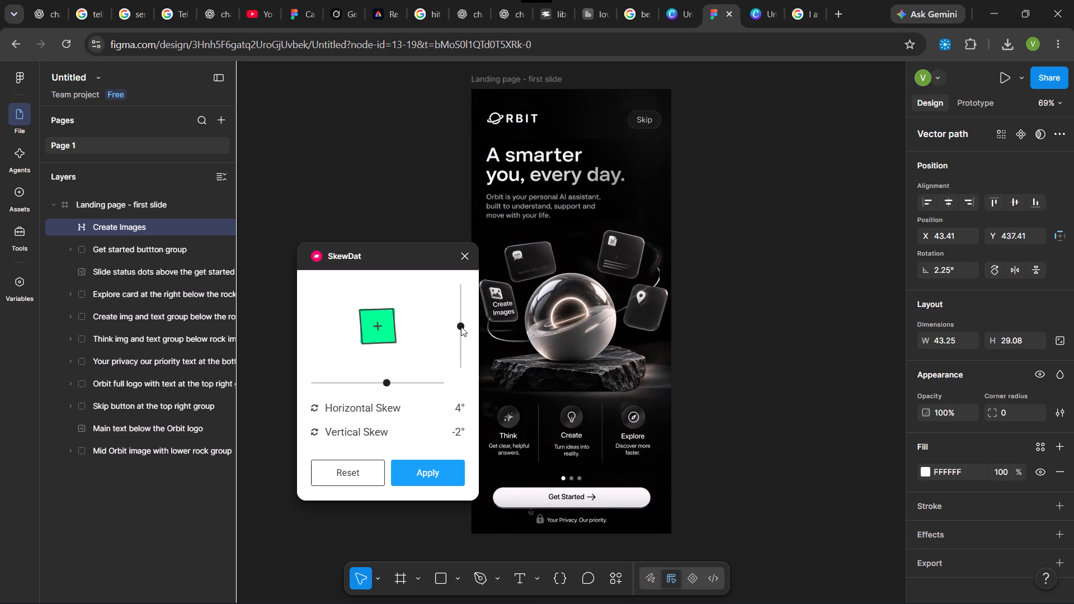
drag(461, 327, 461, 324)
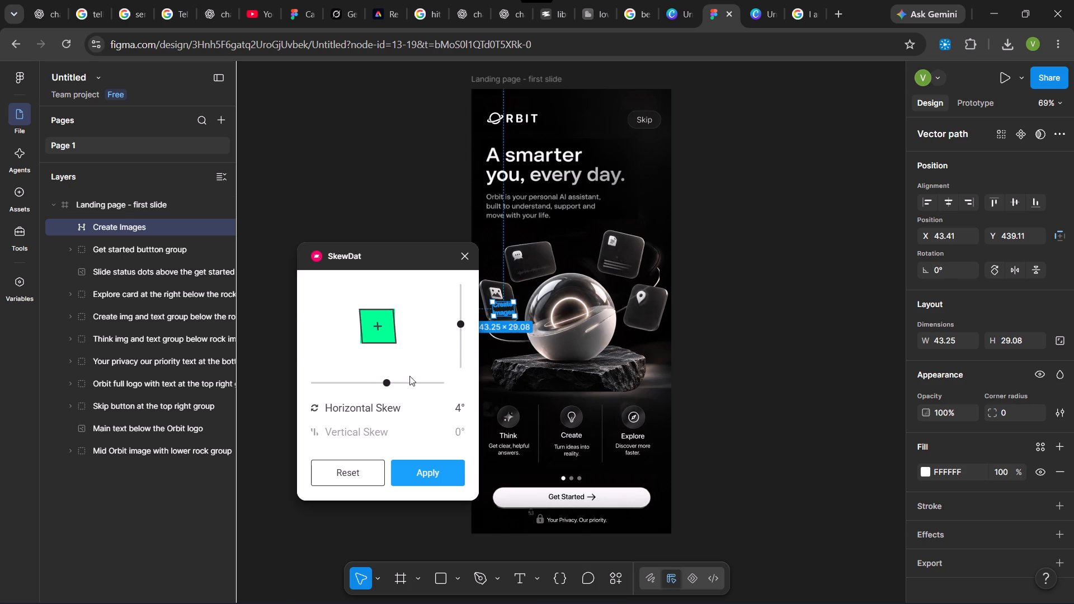
Move the Create Images text slightly within its card to X 39, Y 439.
click(502, 312)
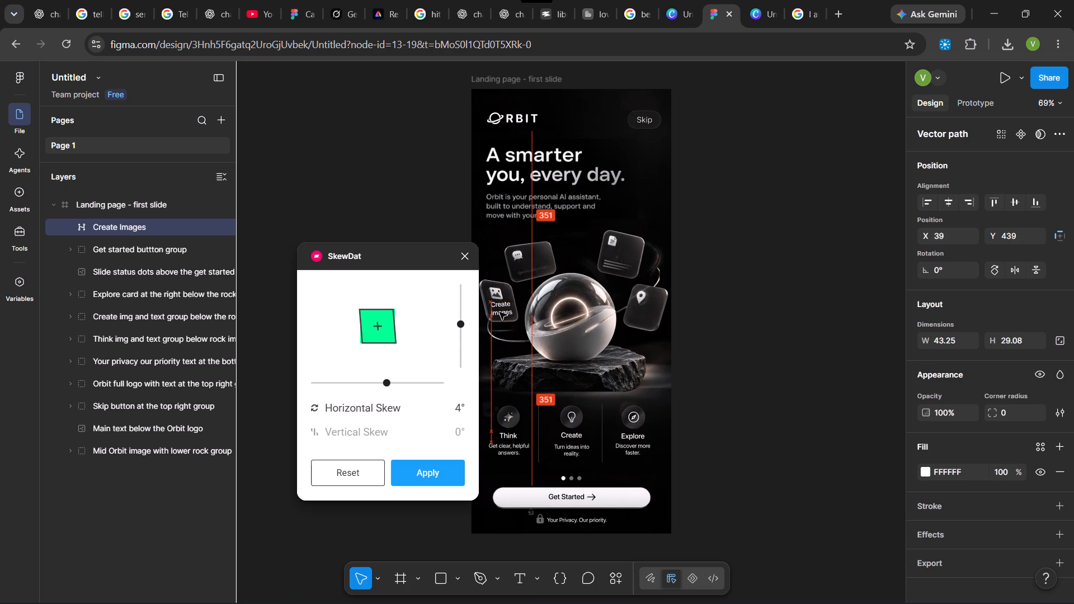
Set the Create Images text's vertical skew to 1° and its horizontal skew to 4°, and deselect it.
click(463, 323)
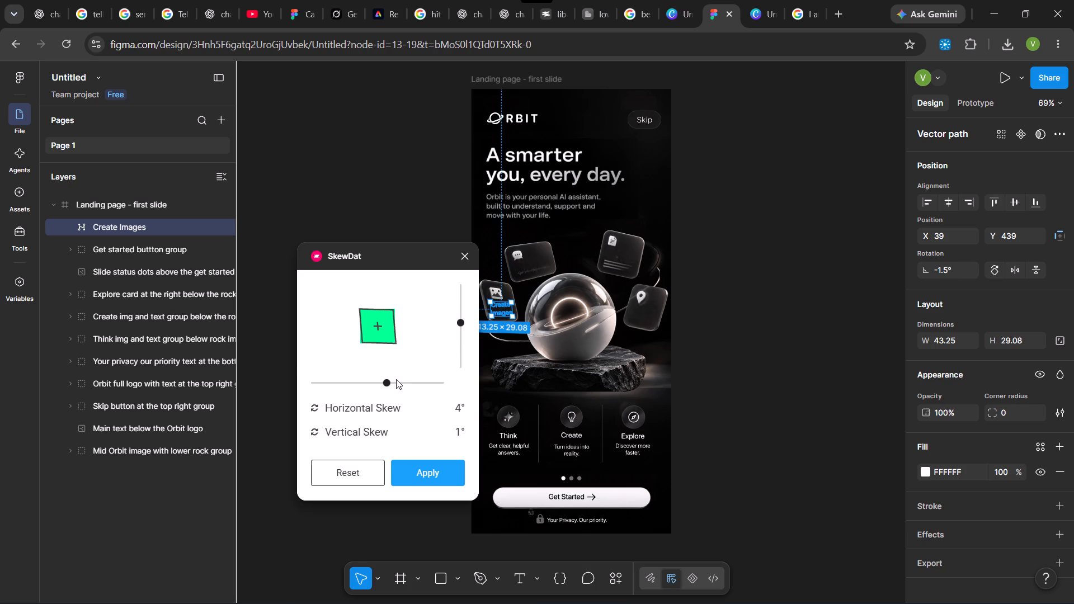
drag(388, 382, 392, 385)
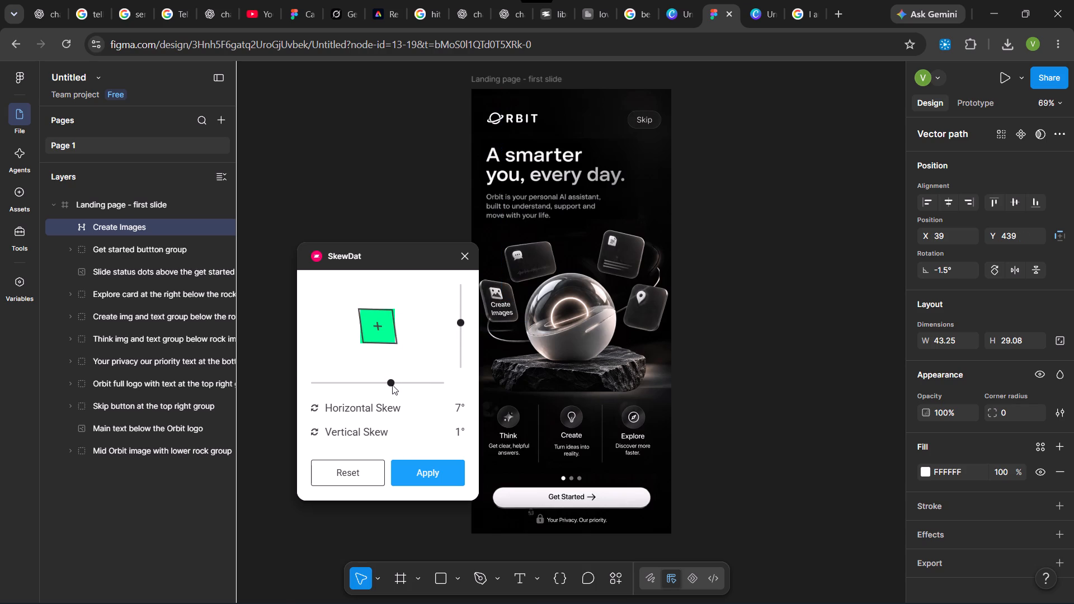
drag(392, 385, 389, 387)
drag(389, 387, 388, 387)
click(742, 398)
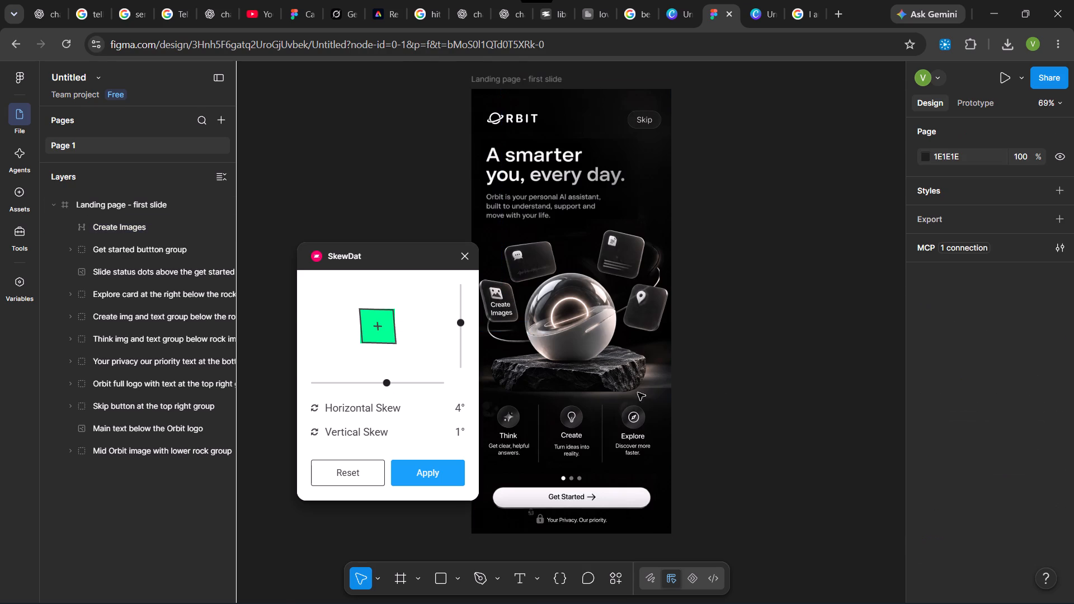
Reselect the Create Images text, nudge it horizontally to X 41, and deselect it.
click(500, 309)
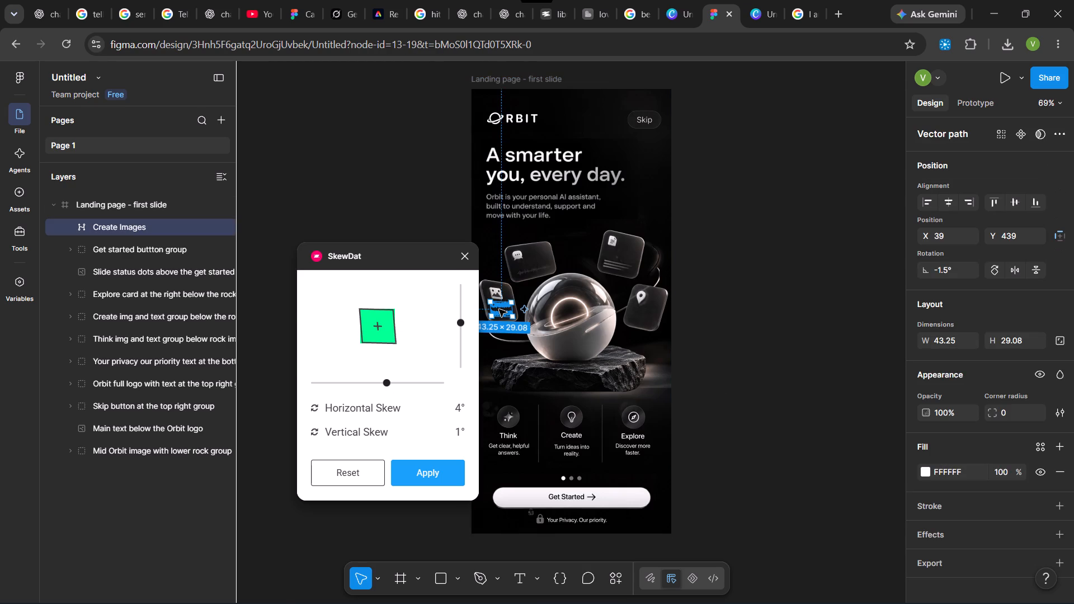
key(Right)
key(Right)
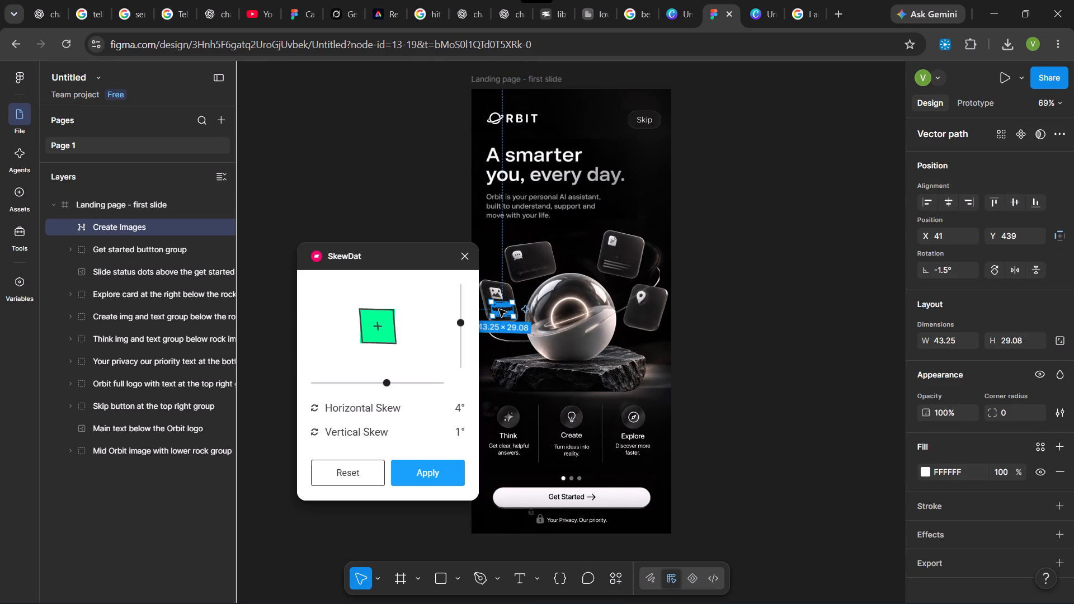
click(789, 290)
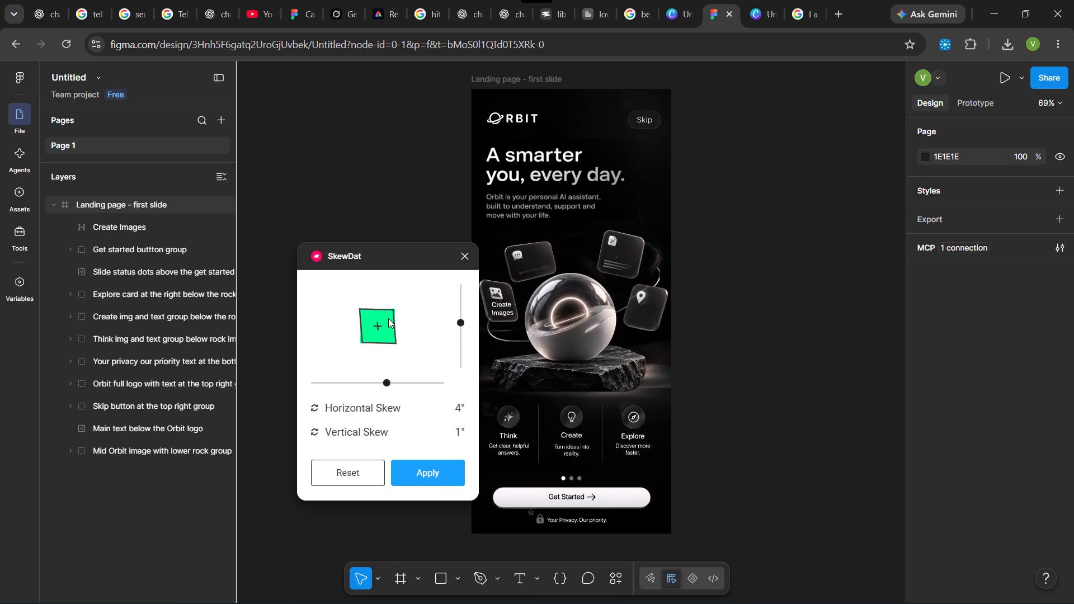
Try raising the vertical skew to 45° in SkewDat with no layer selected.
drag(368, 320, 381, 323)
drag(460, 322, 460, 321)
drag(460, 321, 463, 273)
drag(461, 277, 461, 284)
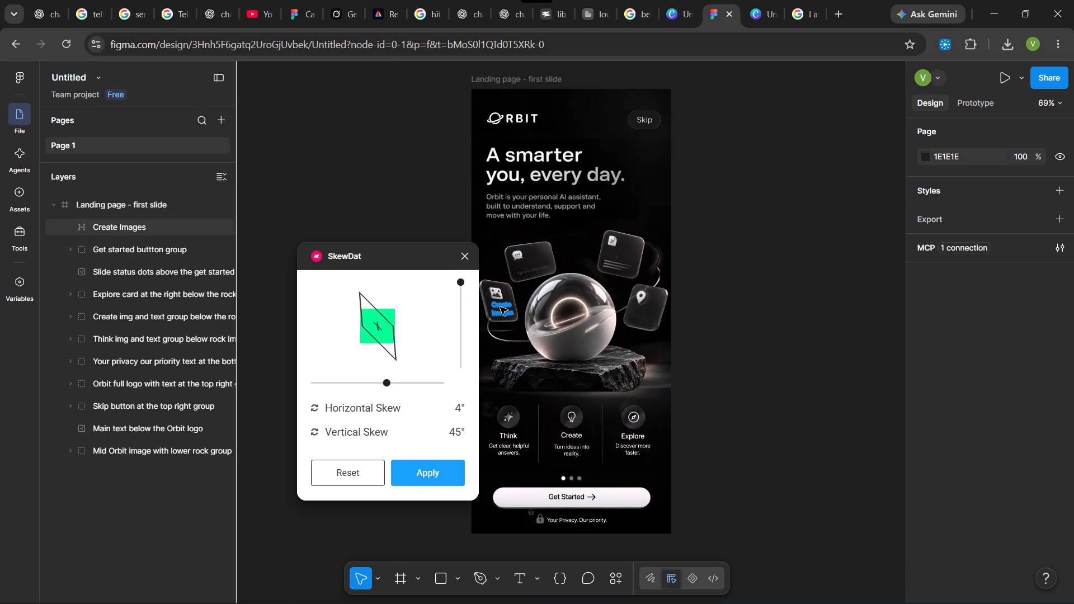
Reselect the Create Images text, try vertical skews between 45° and -45° in SkewDat, and settle on 1°.
click(501, 307)
drag(461, 280, 453, 321)
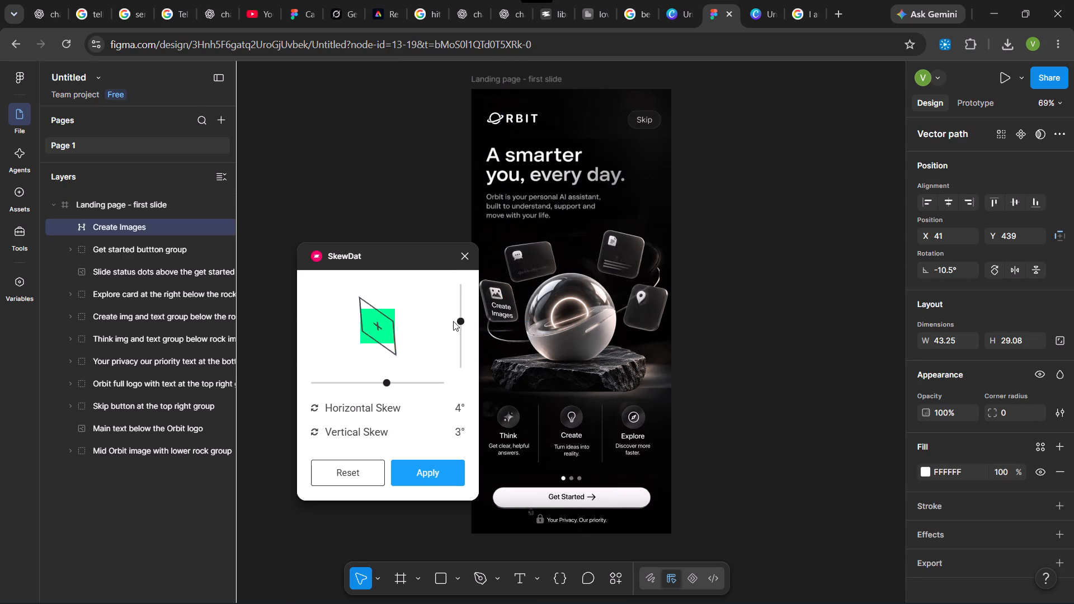
drag(453, 321, 453, 281)
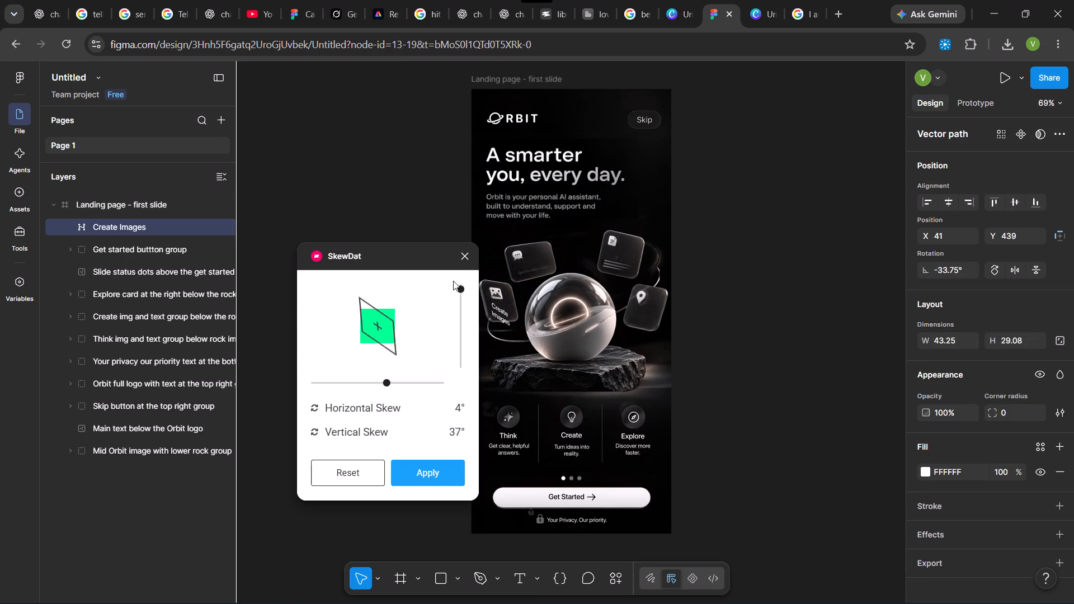
drag(453, 281, 426, 342)
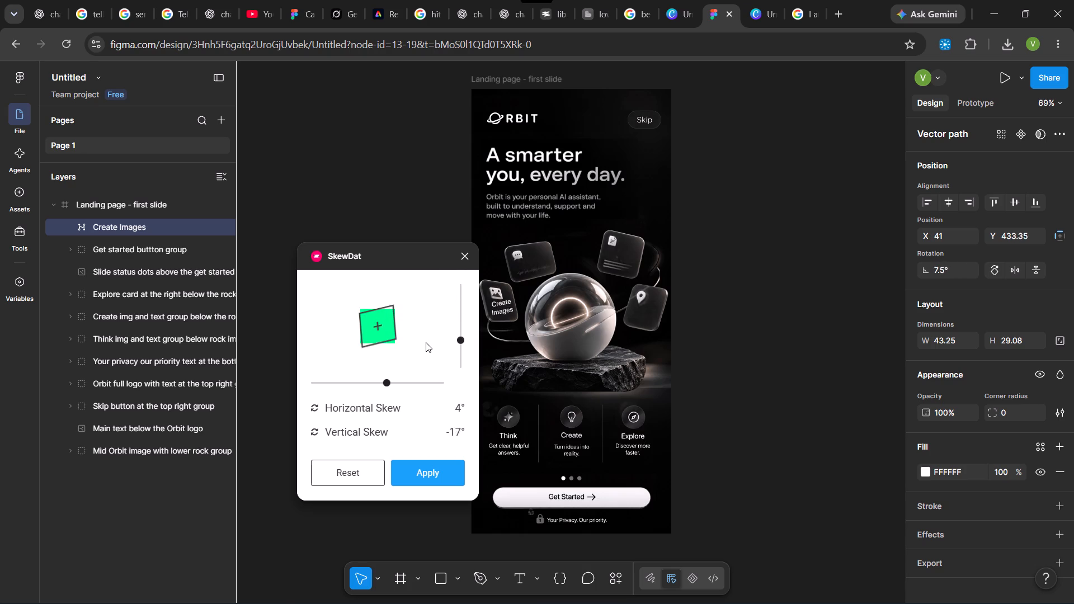
drag(426, 342, 428, 320)
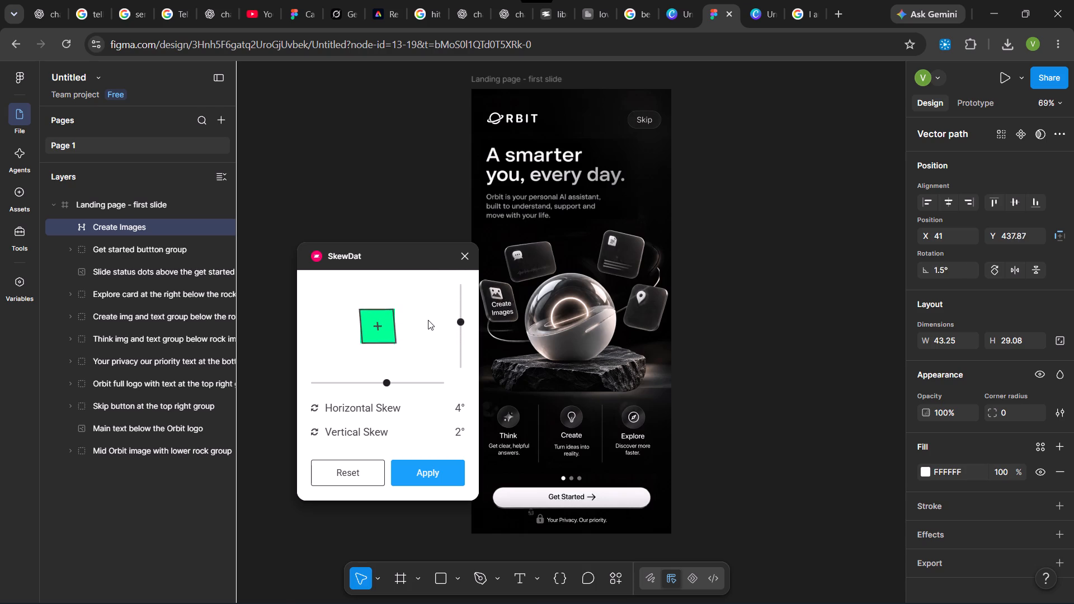
drag(428, 320, 435, 295)
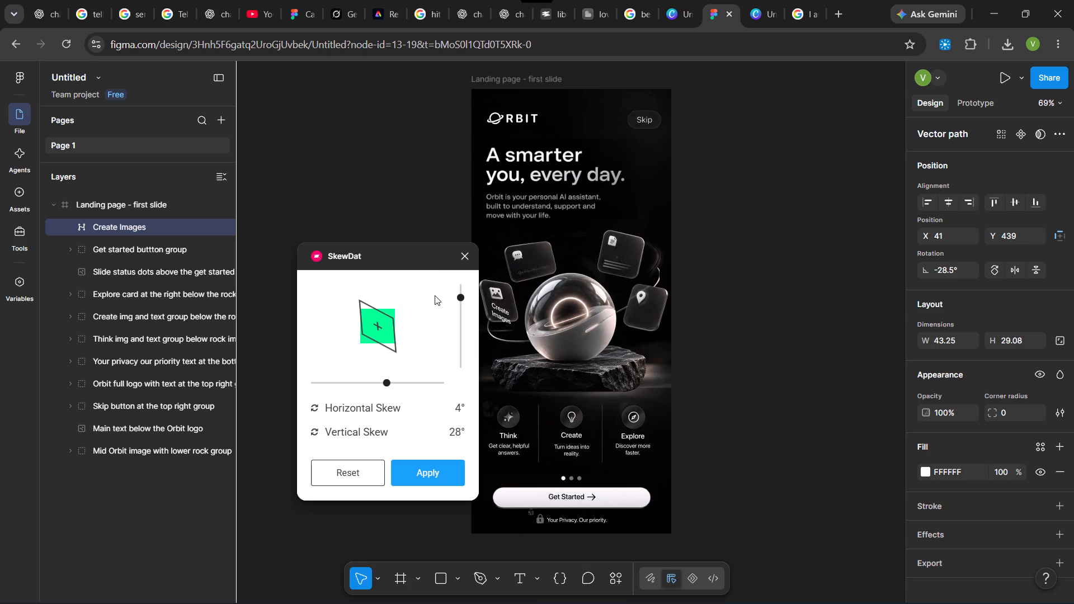
drag(435, 295, 418, 413)
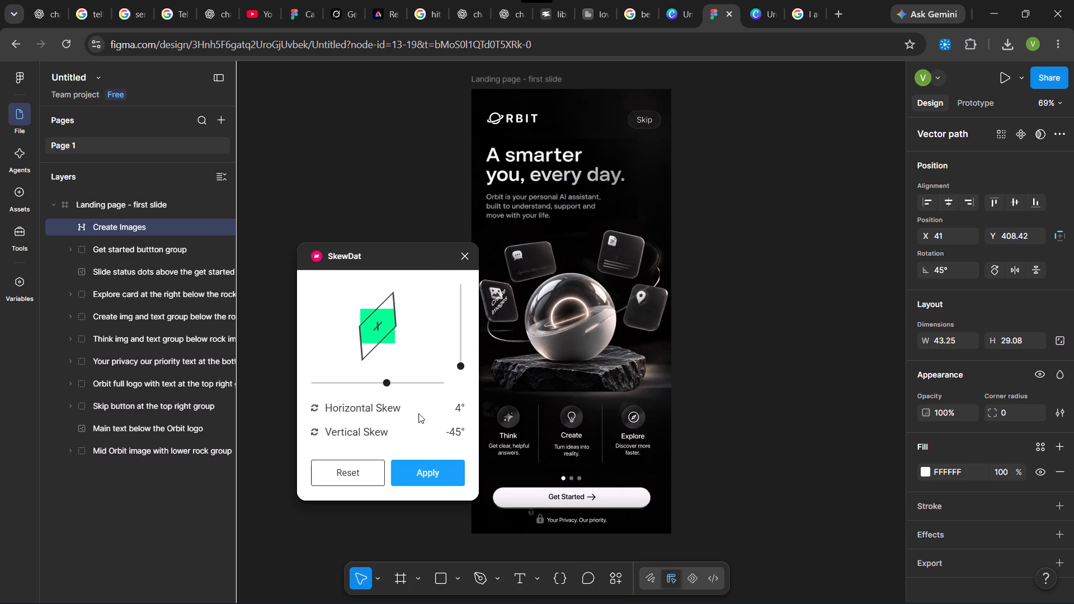
drag(418, 413, 430, 290)
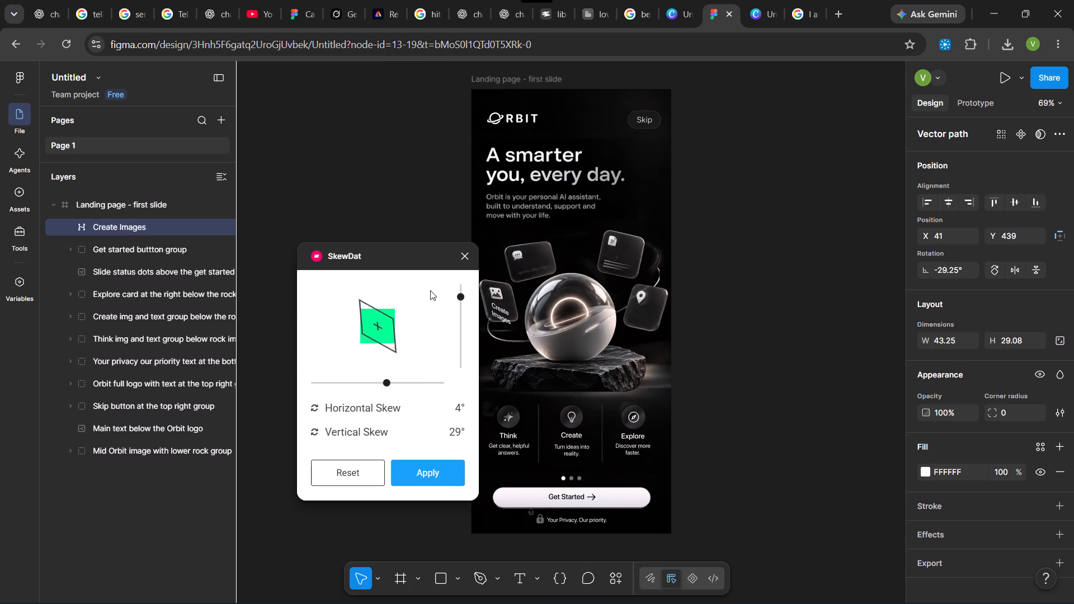
drag(430, 290, 441, 247)
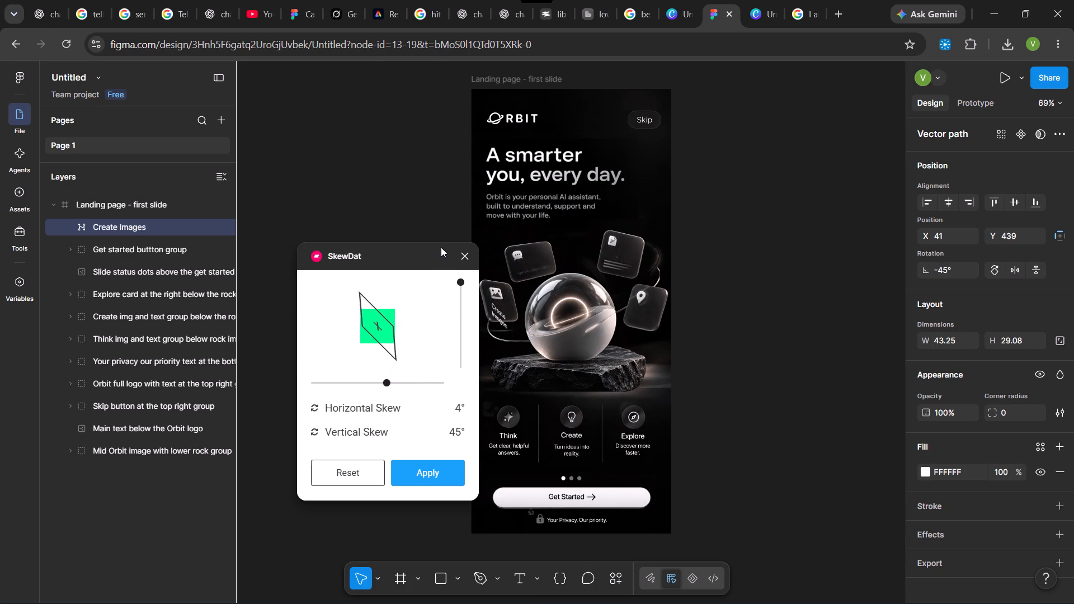
drag(441, 247, 442, 329)
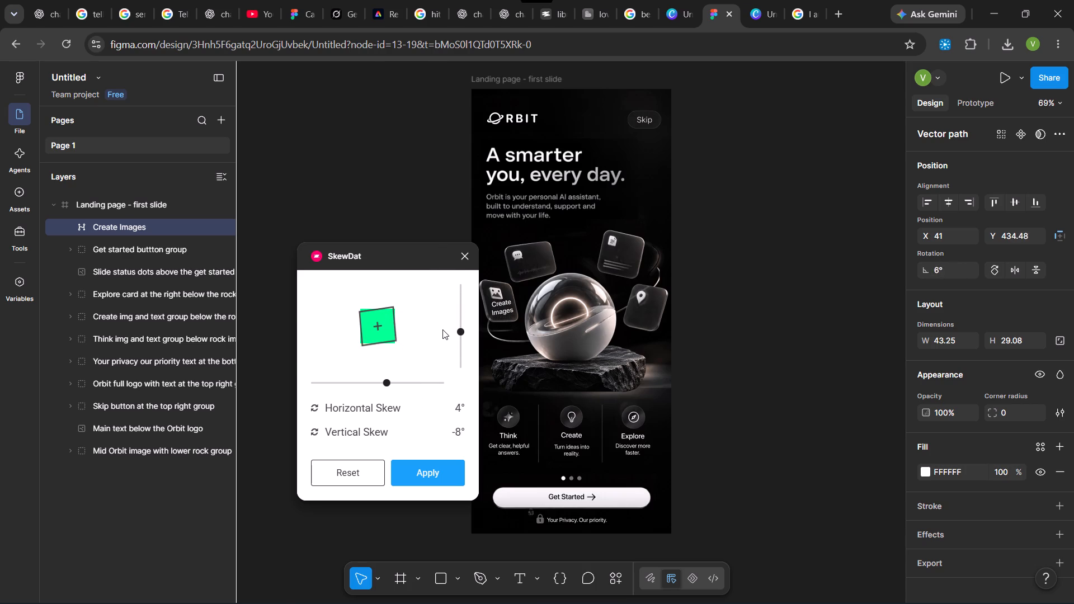
drag(442, 329, 442, 323)
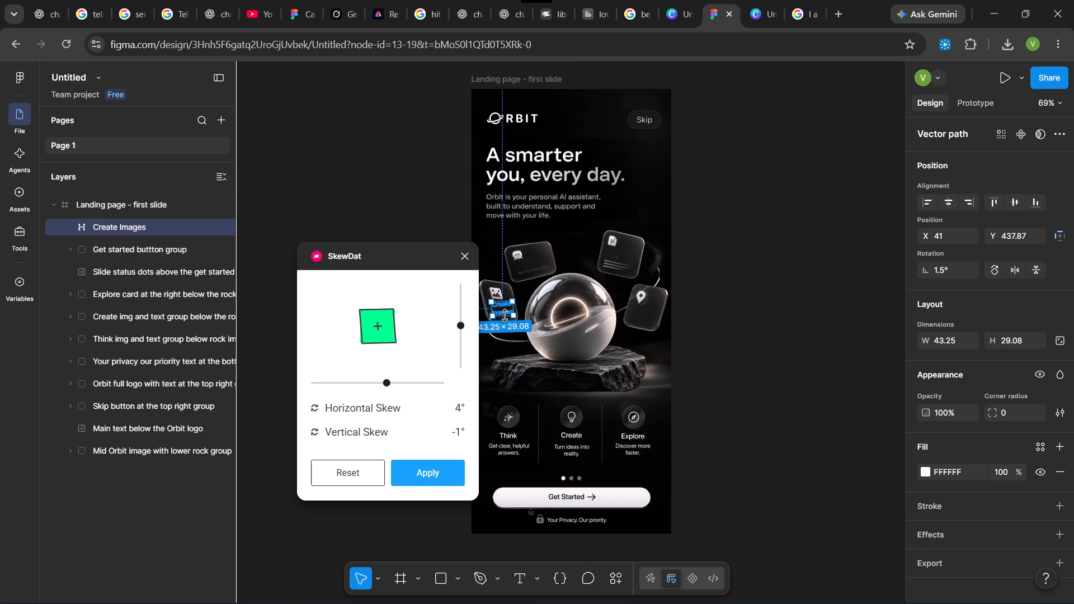
click(459, 324)
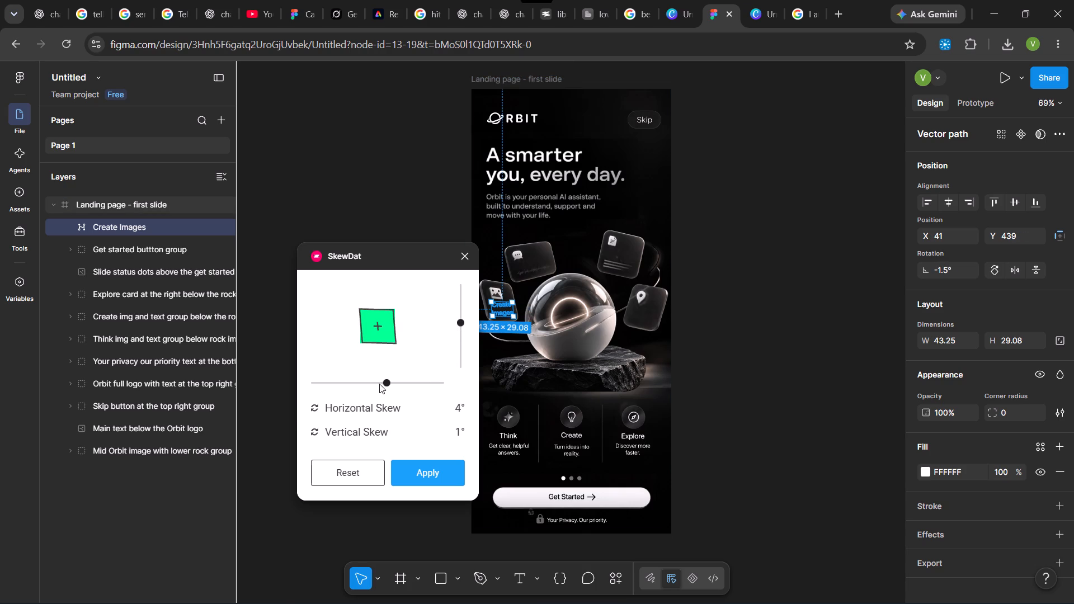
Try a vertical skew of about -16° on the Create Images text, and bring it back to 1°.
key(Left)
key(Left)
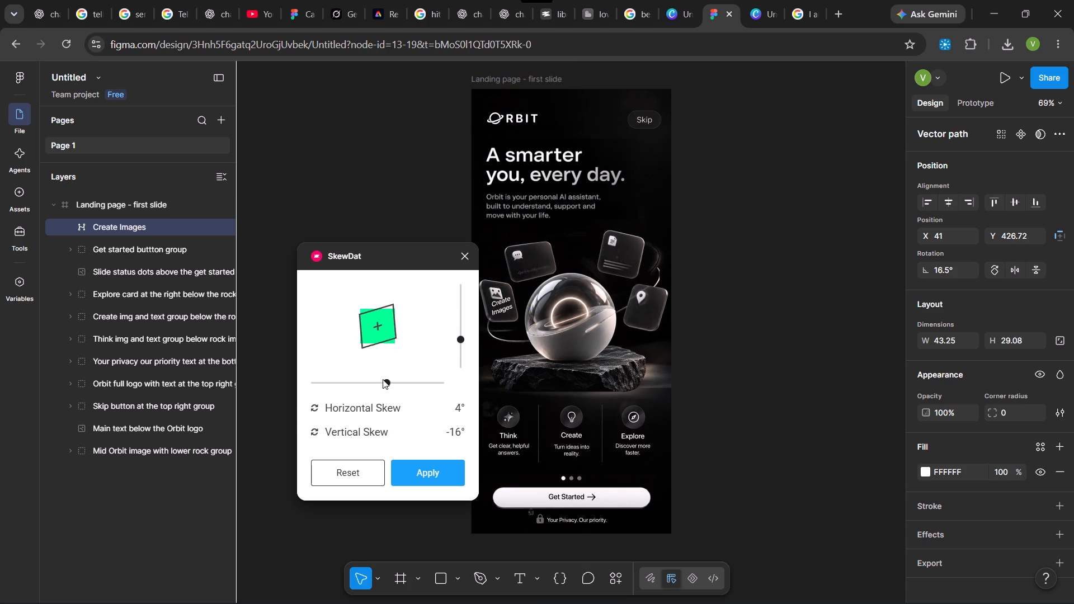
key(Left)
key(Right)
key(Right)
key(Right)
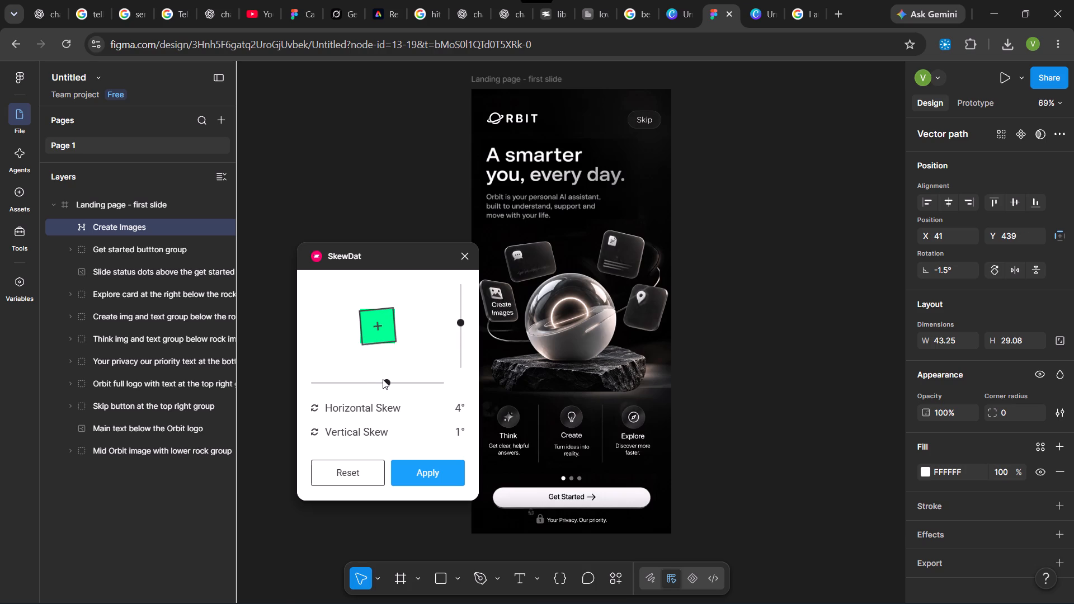
Set the Create Images text's horizontal skew to 9° with a vertical skew of 1°, deselect it, and close SkewDat.
drag(385, 384, 381, 382)
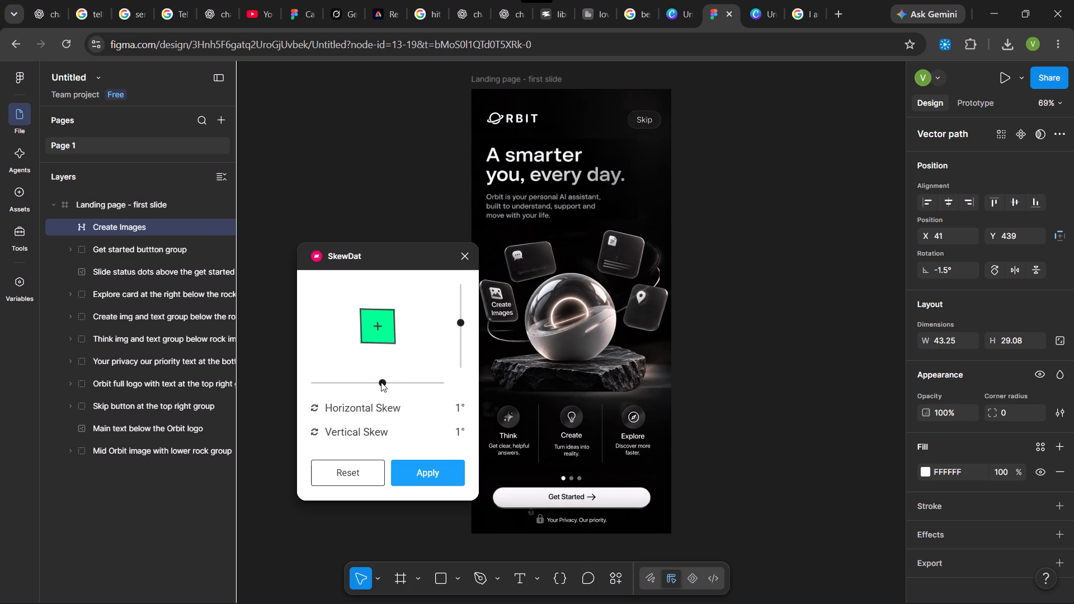
drag(381, 382, 399, 376)
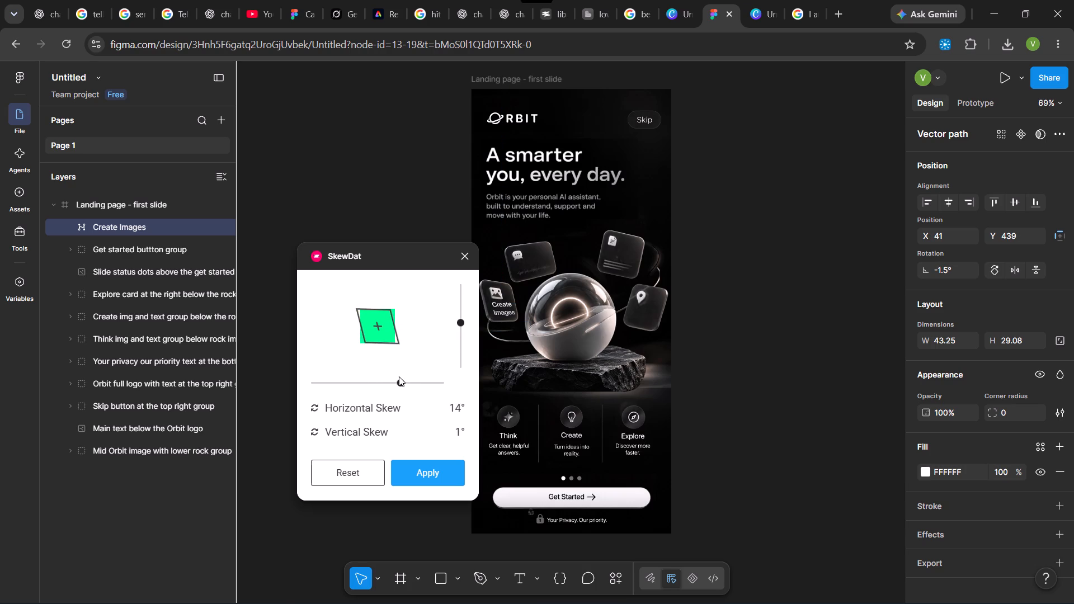
drag(399, 376, 392, 378)
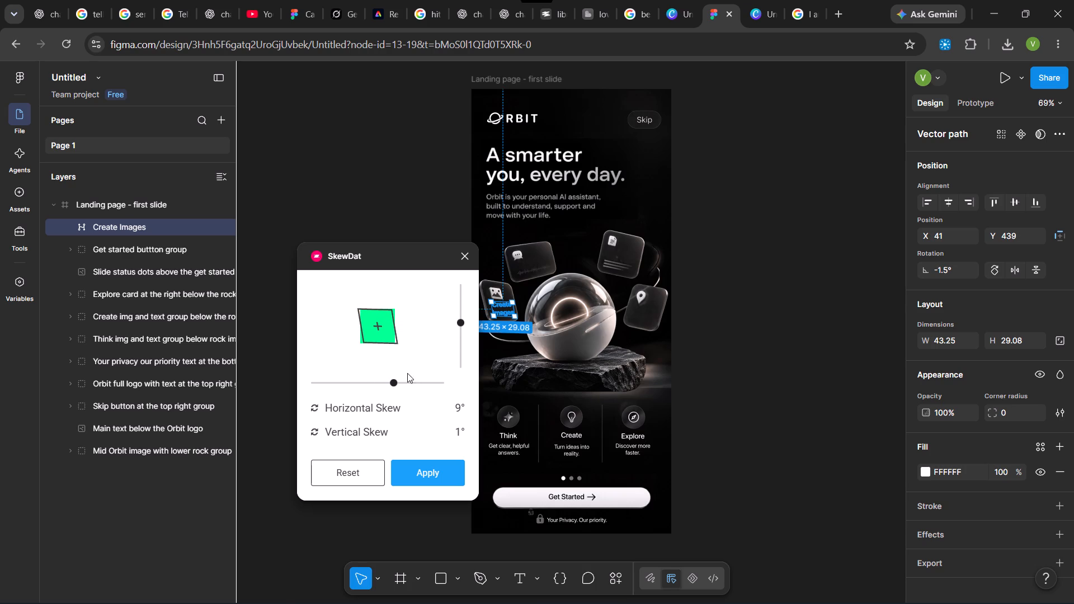
drag(456, 322, 458, 314)
click(459, 322)
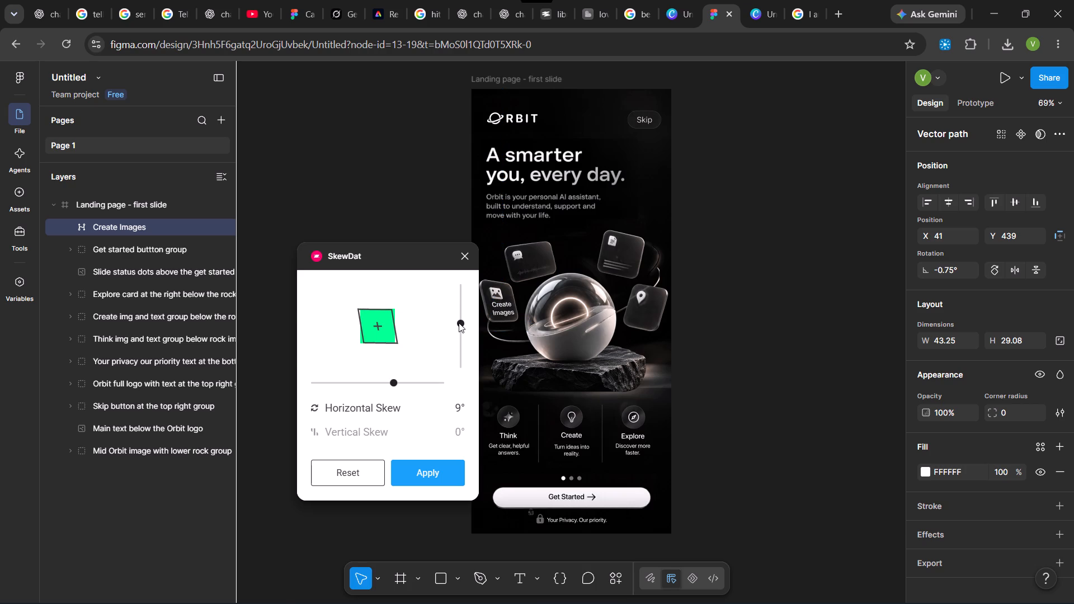
click(459, 322)
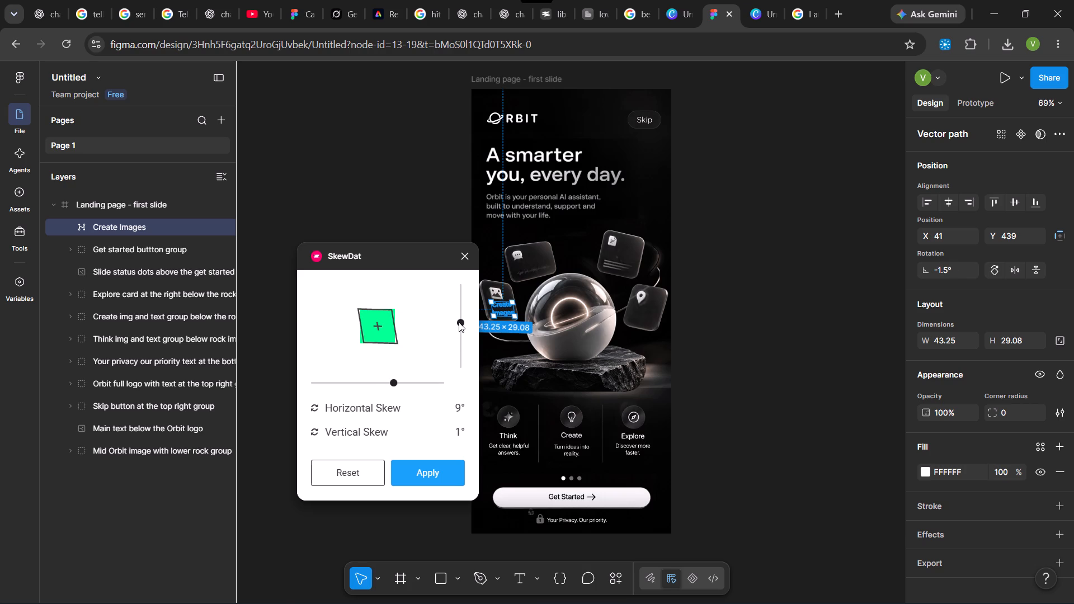
click(872, 322)
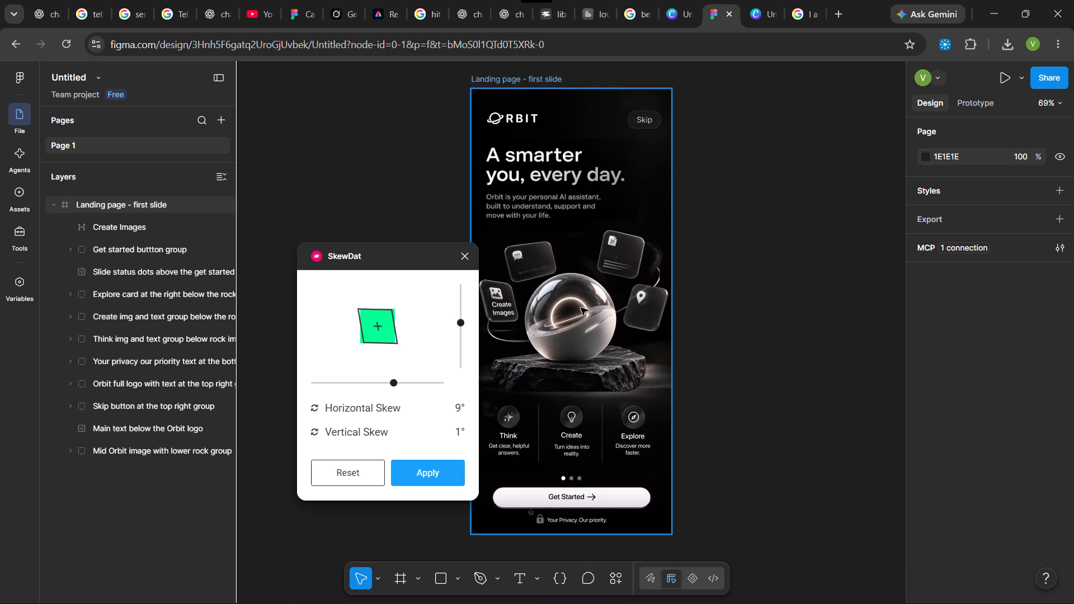
click(464, 261)
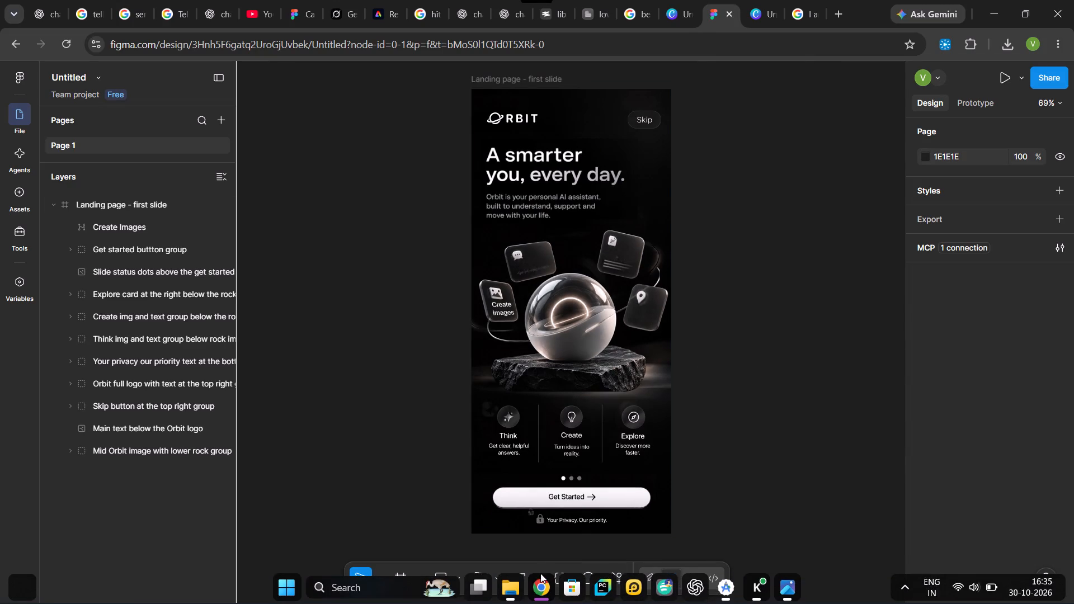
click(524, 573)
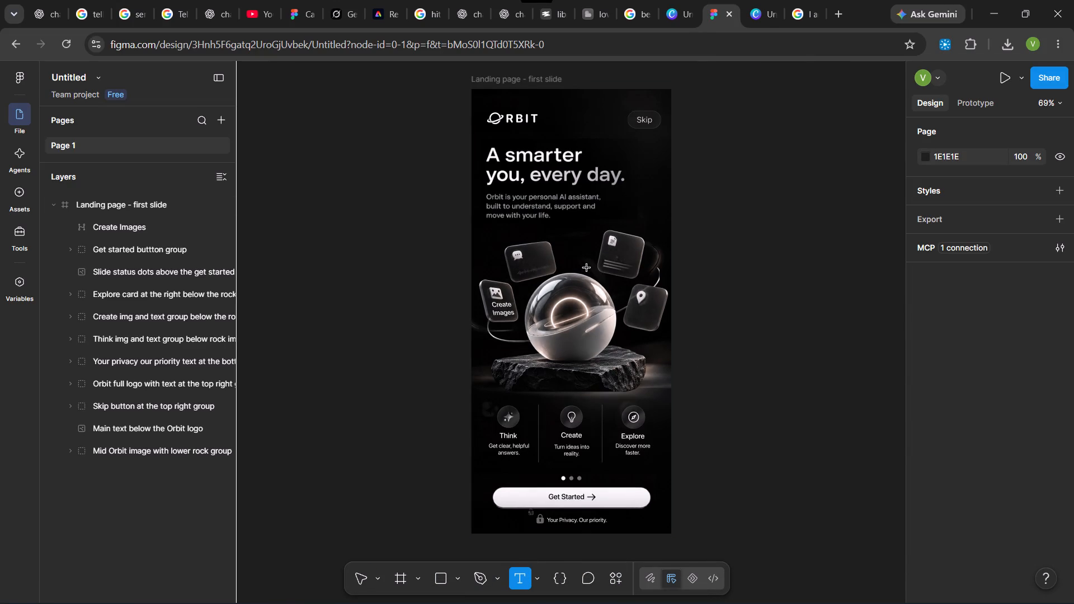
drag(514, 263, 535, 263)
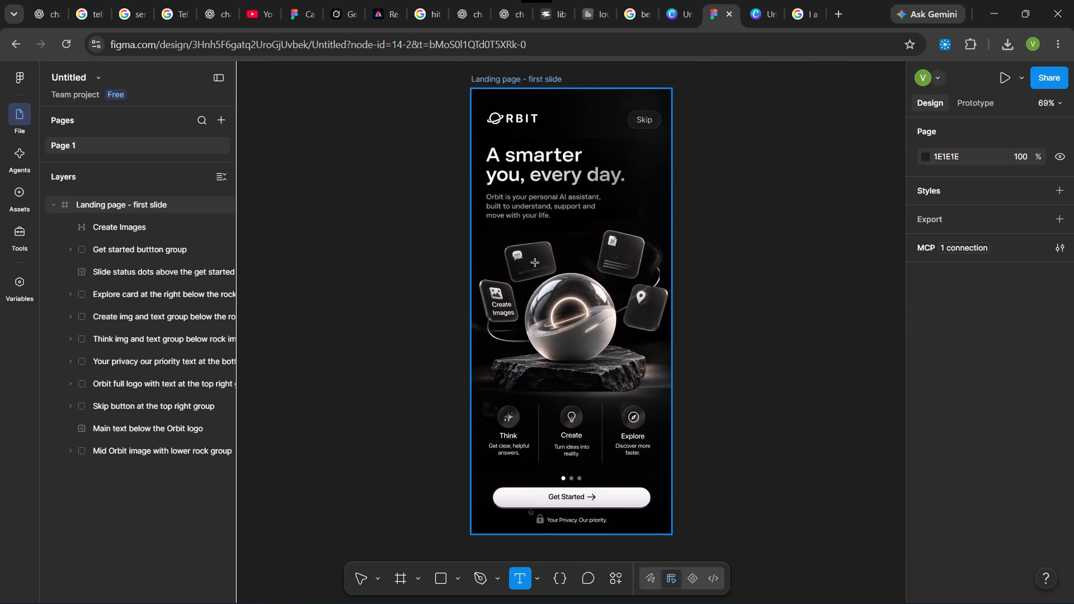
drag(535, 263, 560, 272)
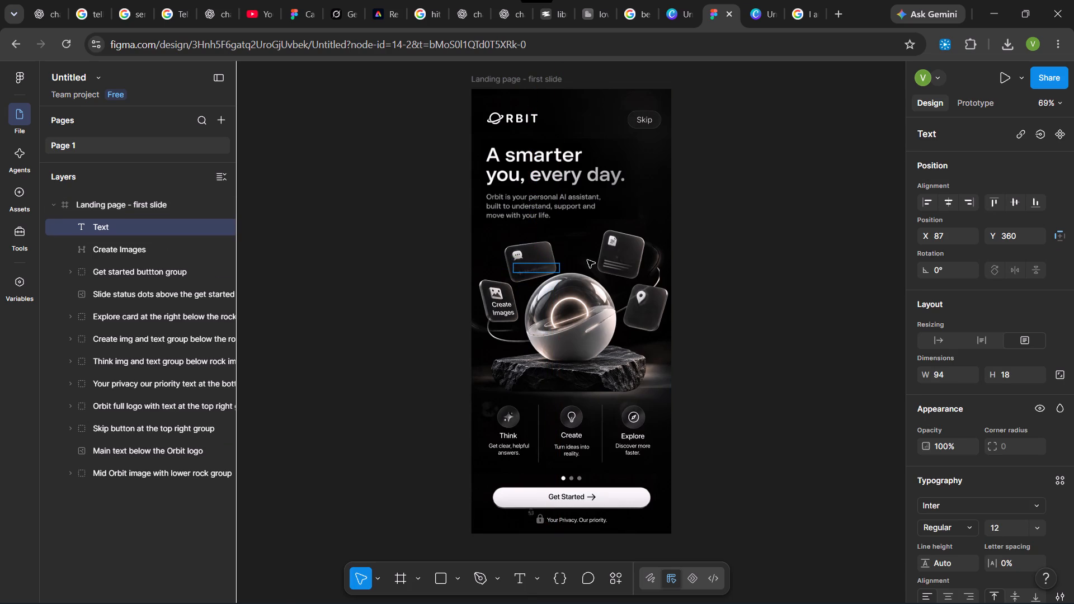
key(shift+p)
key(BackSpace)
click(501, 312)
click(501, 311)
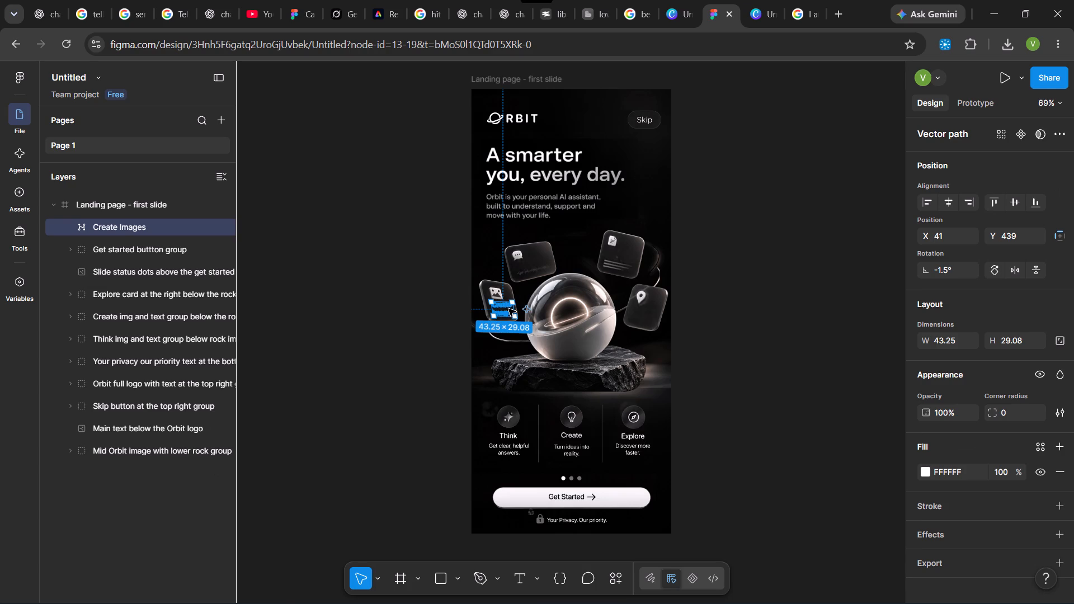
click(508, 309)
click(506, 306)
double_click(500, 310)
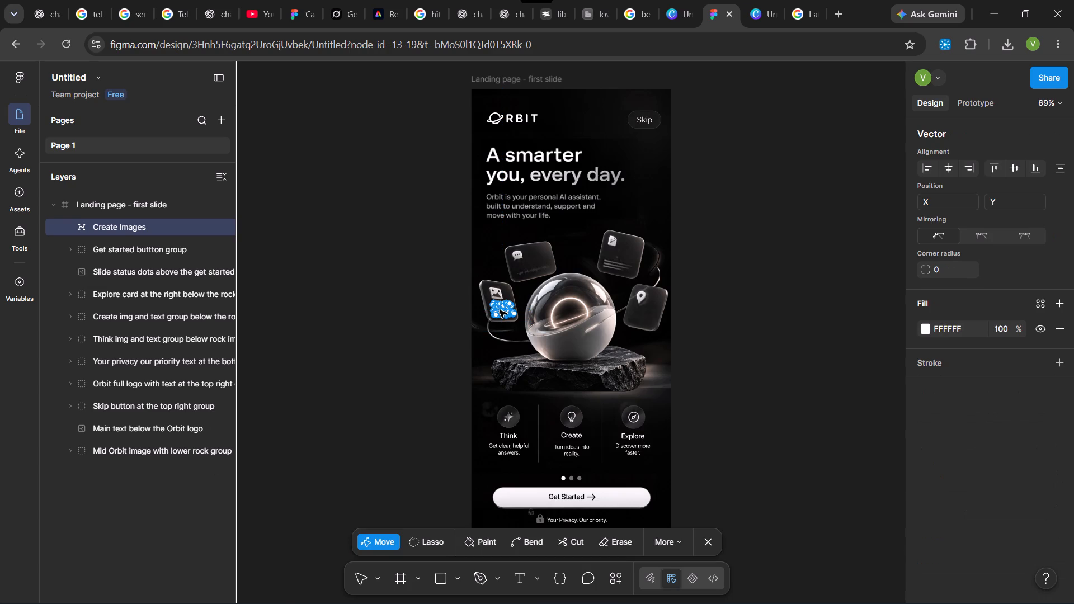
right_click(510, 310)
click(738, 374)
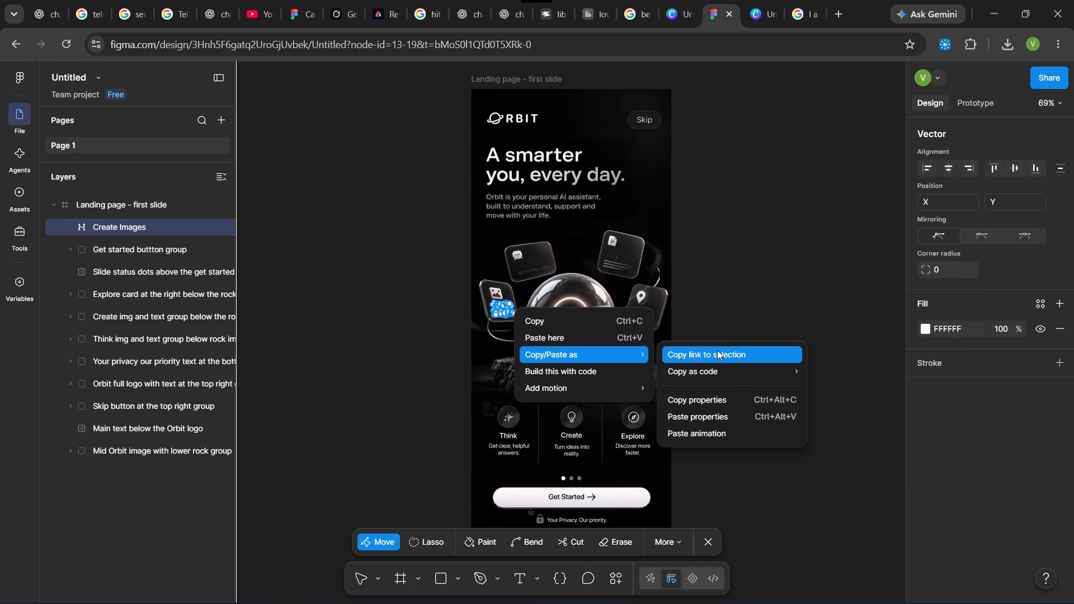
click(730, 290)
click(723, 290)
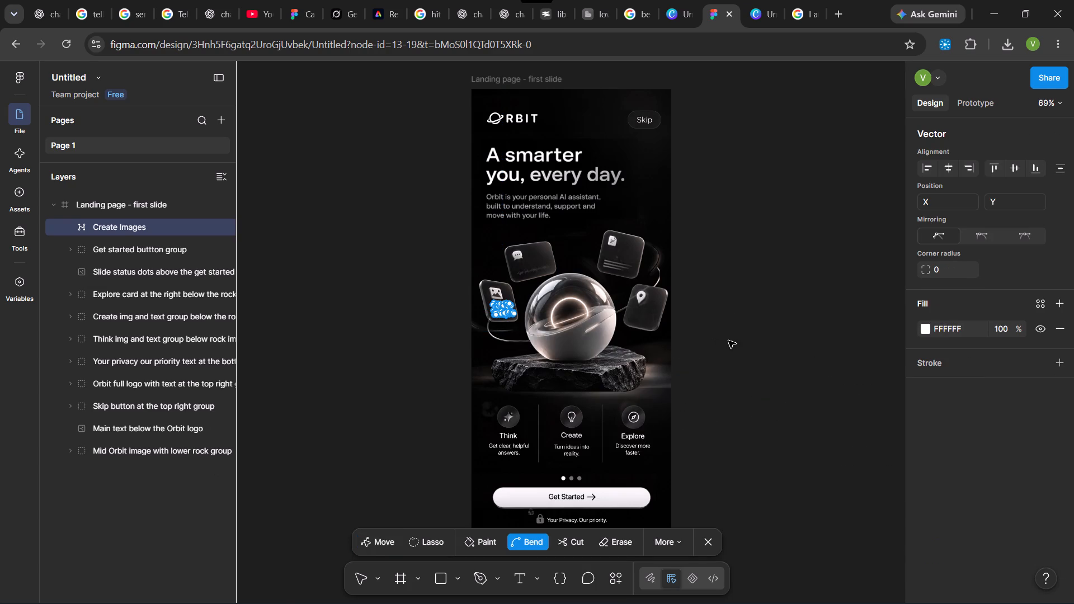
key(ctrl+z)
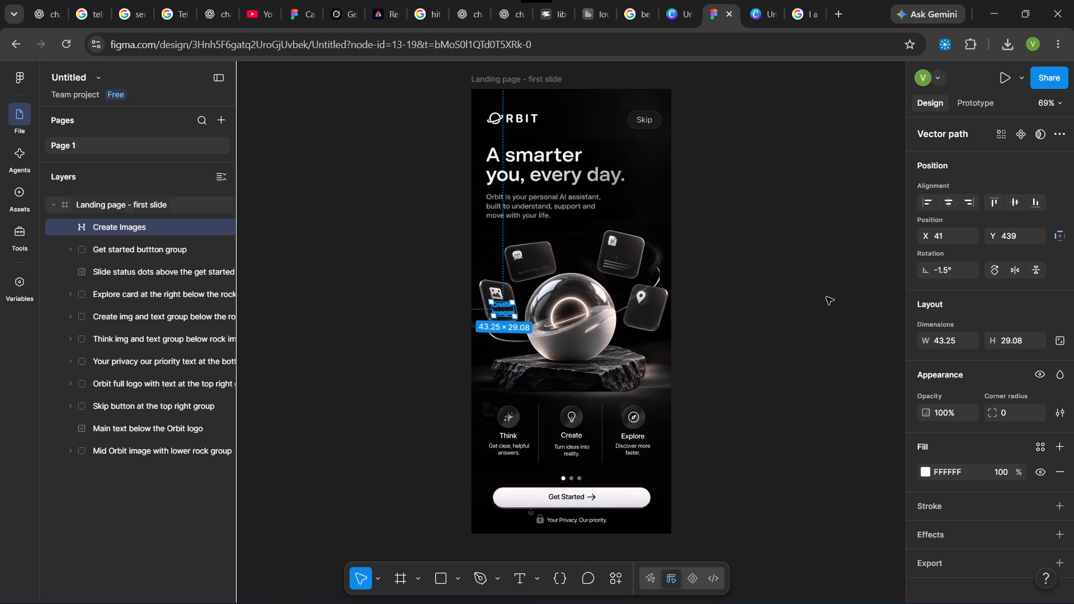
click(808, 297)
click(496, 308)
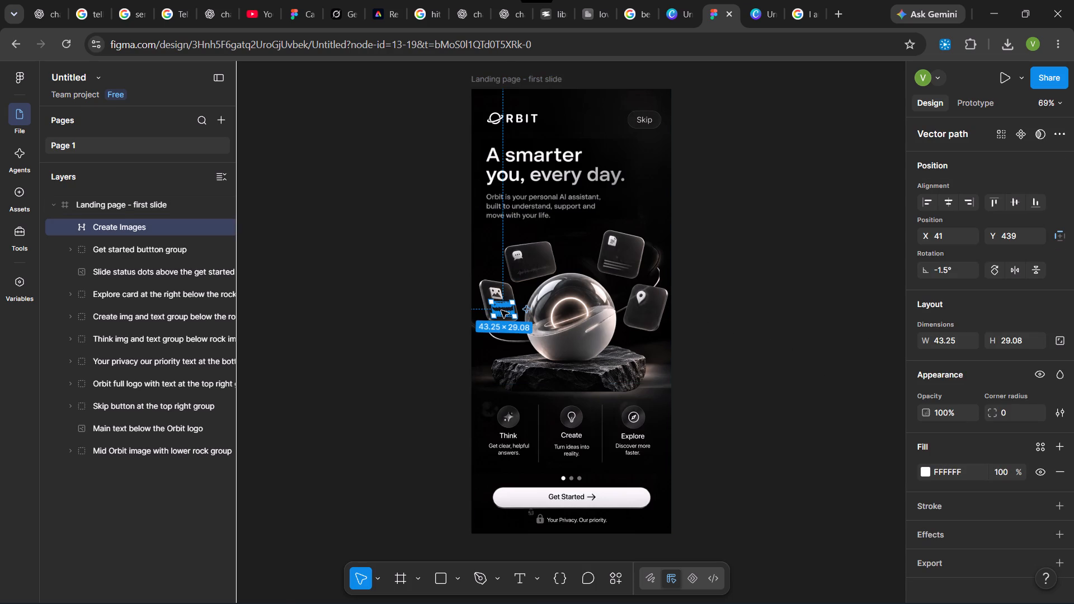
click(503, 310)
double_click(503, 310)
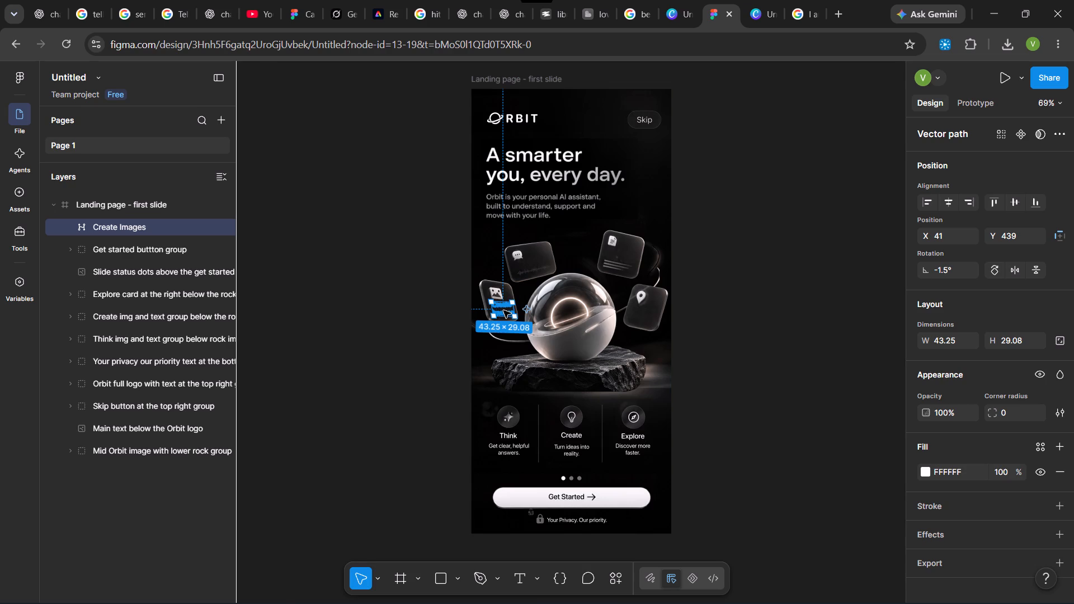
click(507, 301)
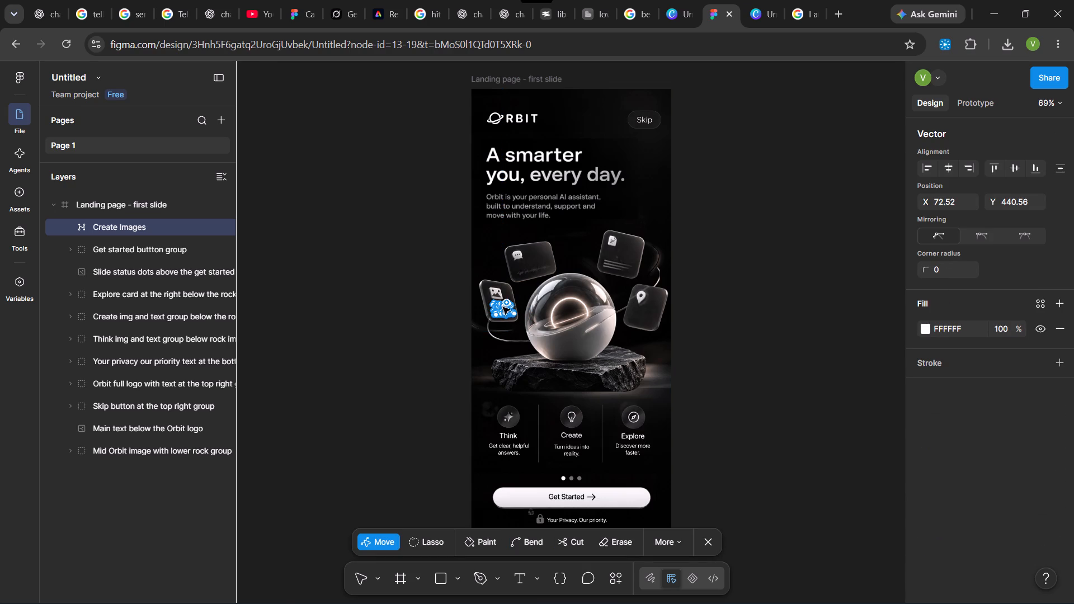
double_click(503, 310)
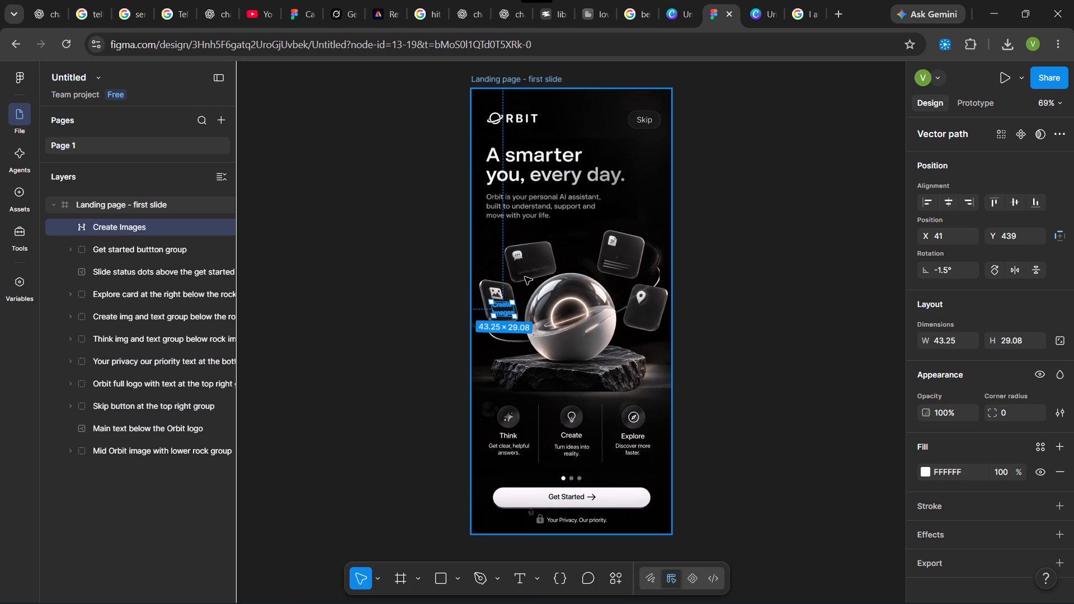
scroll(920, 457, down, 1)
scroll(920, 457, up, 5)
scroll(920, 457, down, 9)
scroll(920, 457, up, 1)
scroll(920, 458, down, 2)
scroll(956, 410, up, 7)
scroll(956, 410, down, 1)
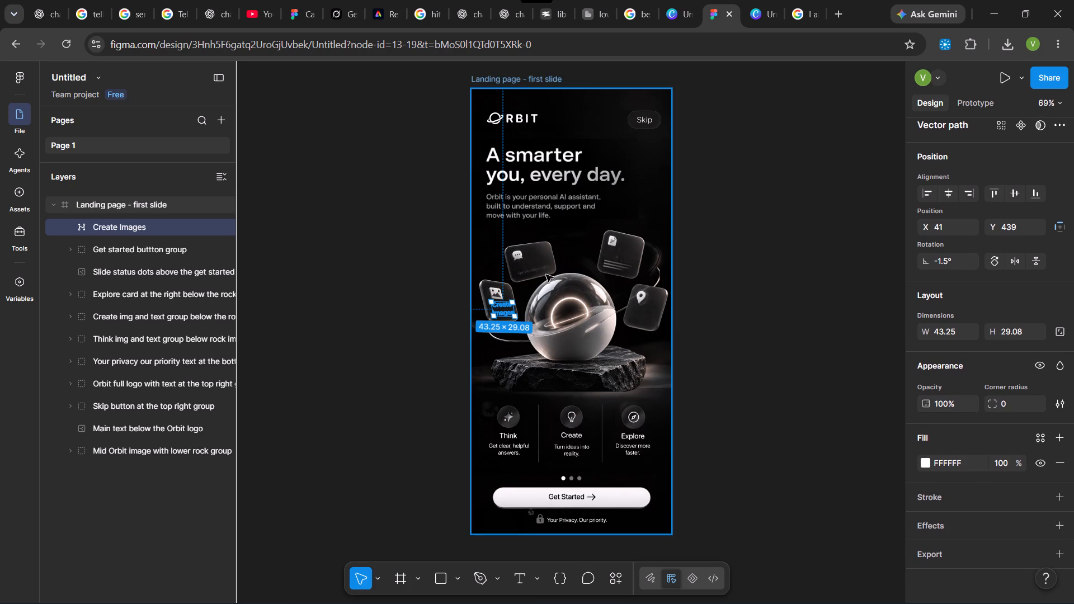
Flatten the skewed Create Images vector, applying the Flatten operation twice.
right_click(497, 315)
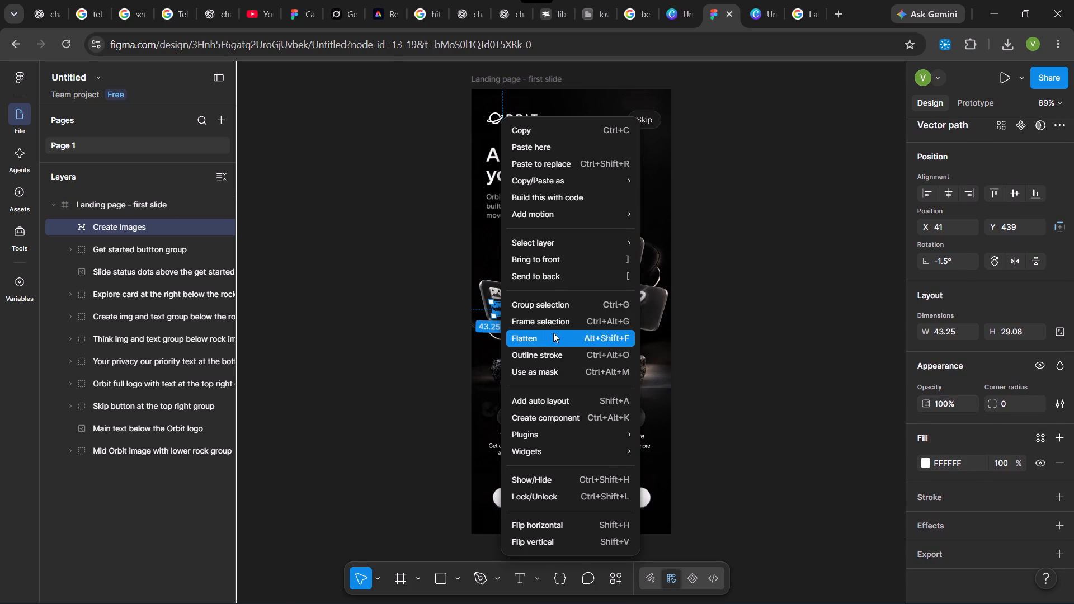
click(553, 333)
right_click(502, 310)
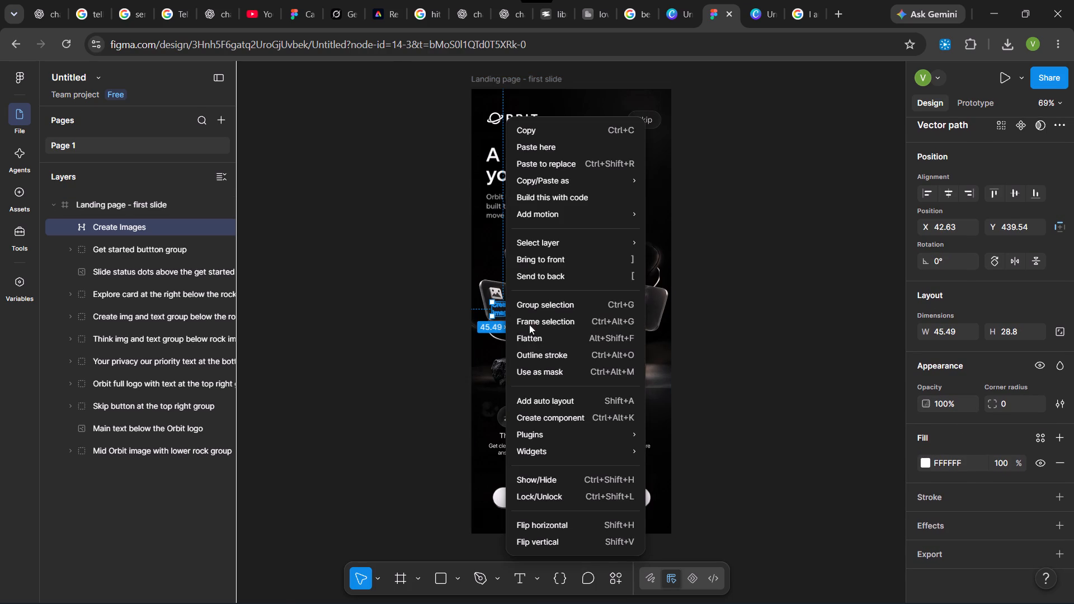
click(548, 334)
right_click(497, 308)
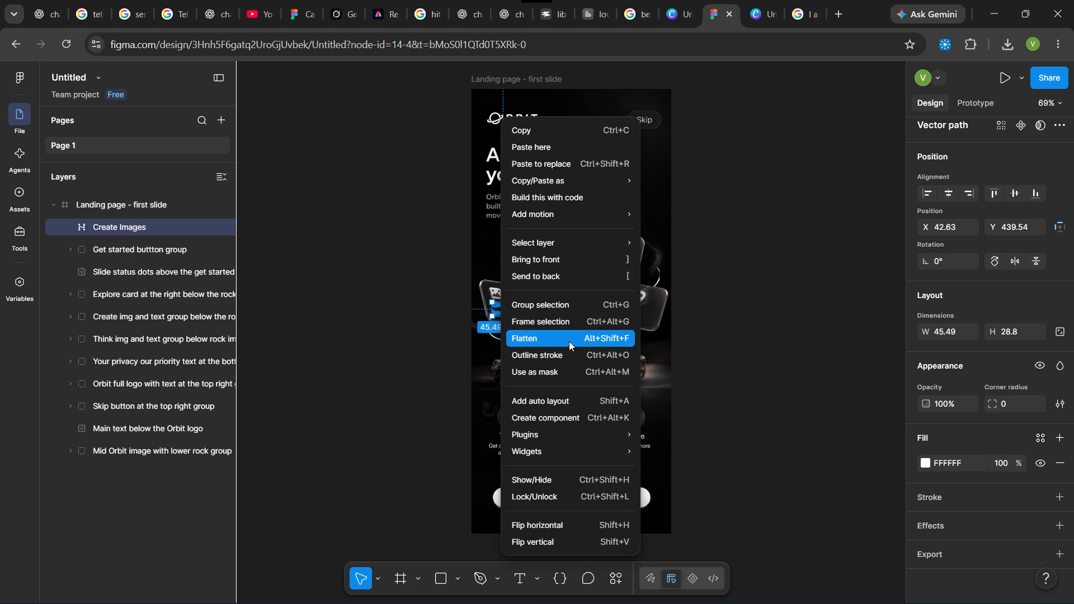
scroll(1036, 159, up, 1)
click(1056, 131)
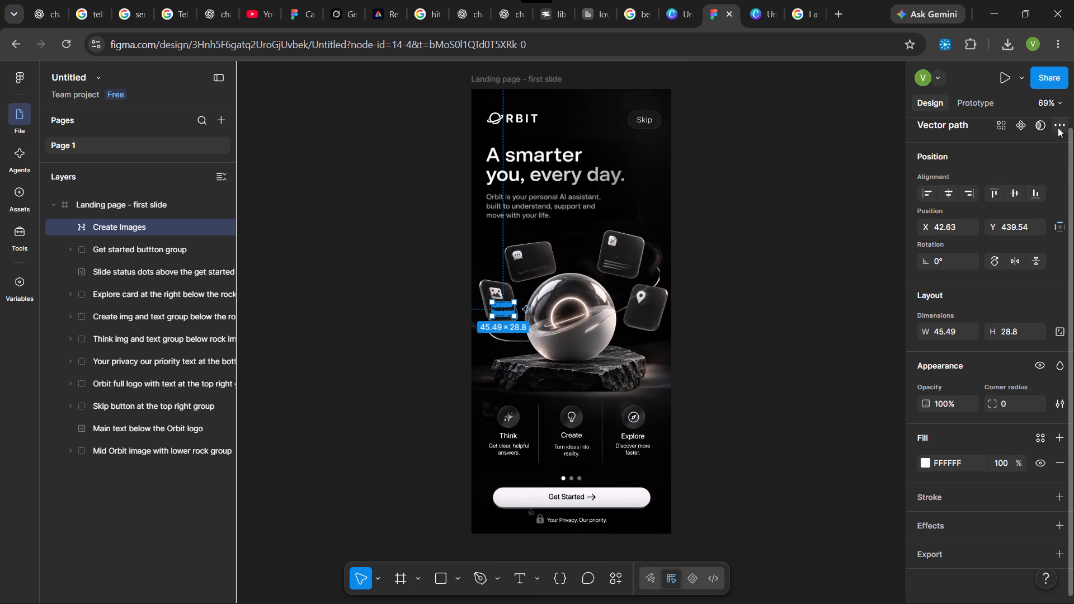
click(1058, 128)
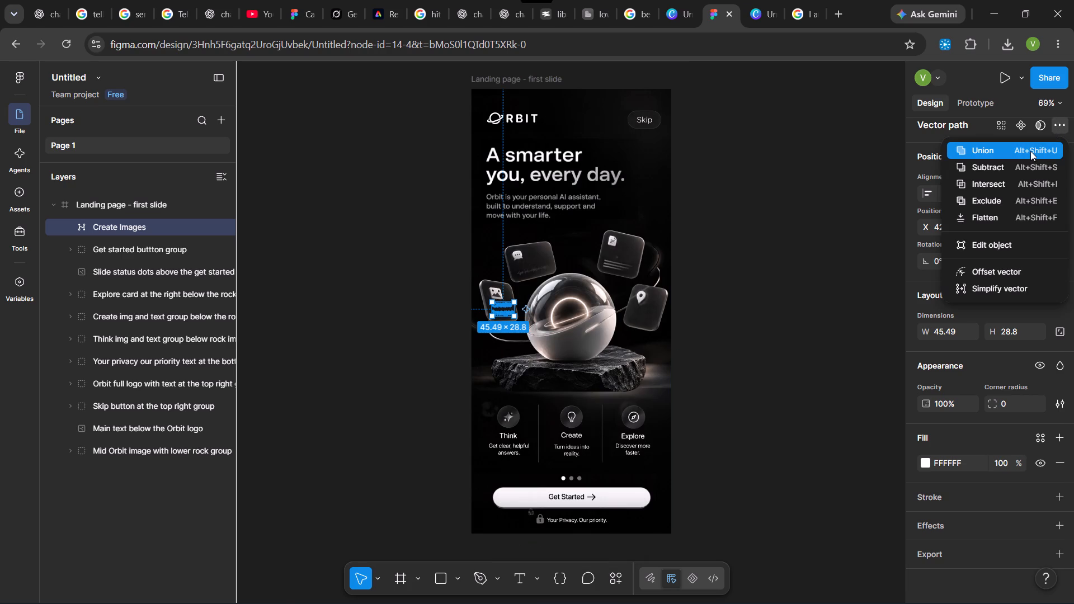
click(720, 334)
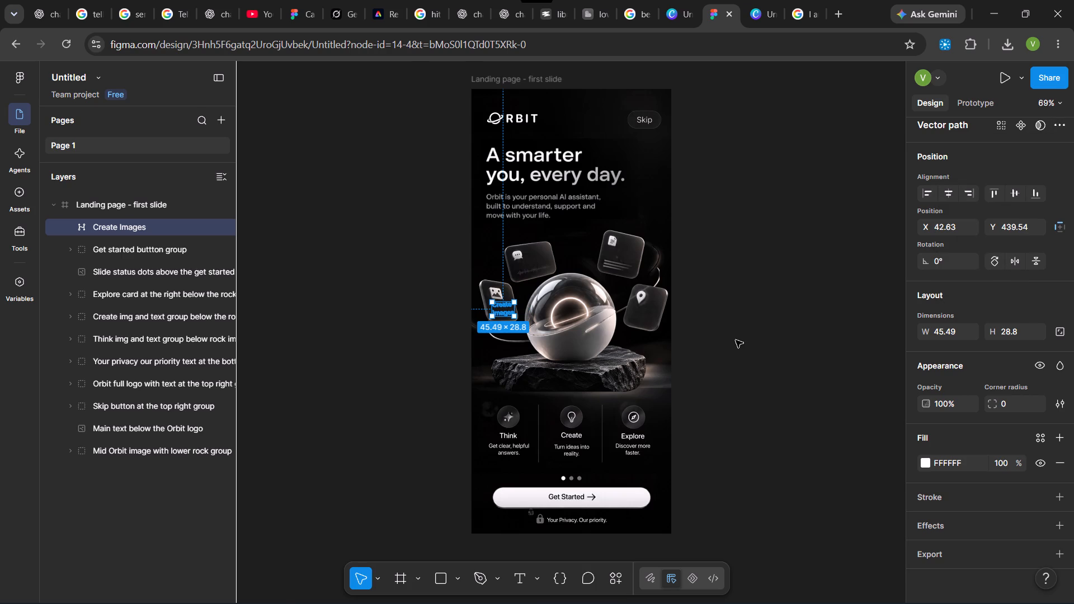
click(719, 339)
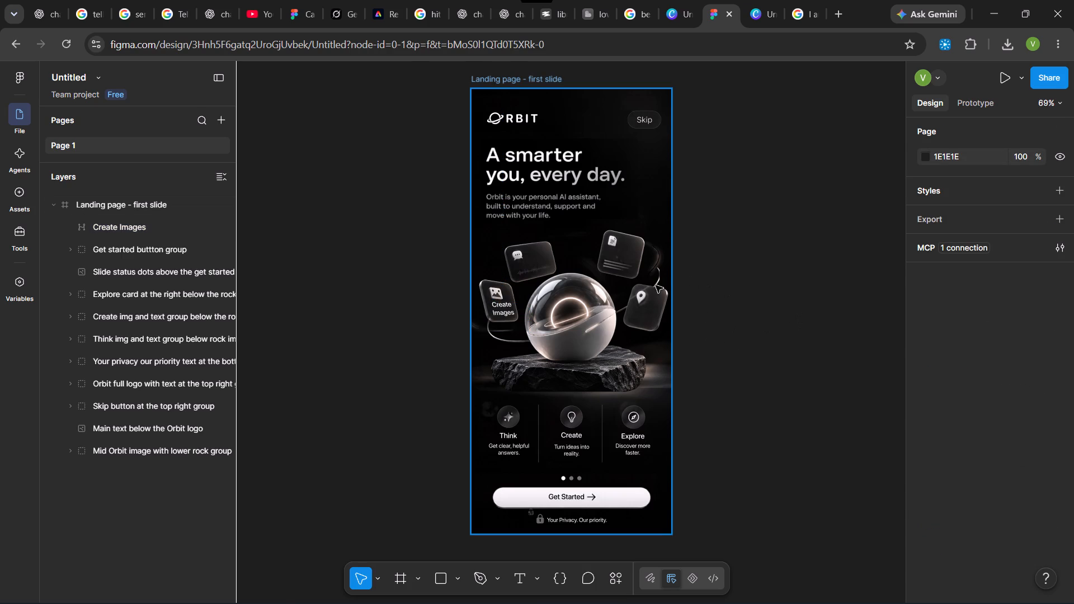
Apply a vertical skew of 1° to the Create Images vector with SkewDat, and deselect it.
click(510, 310)
click(624, 575)
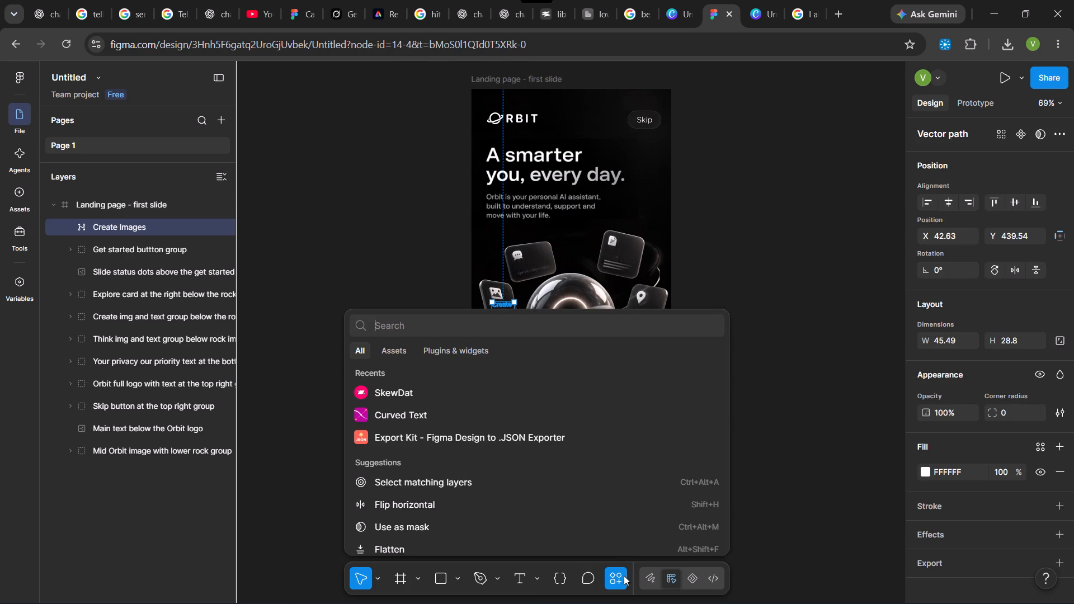
click(533, 390)
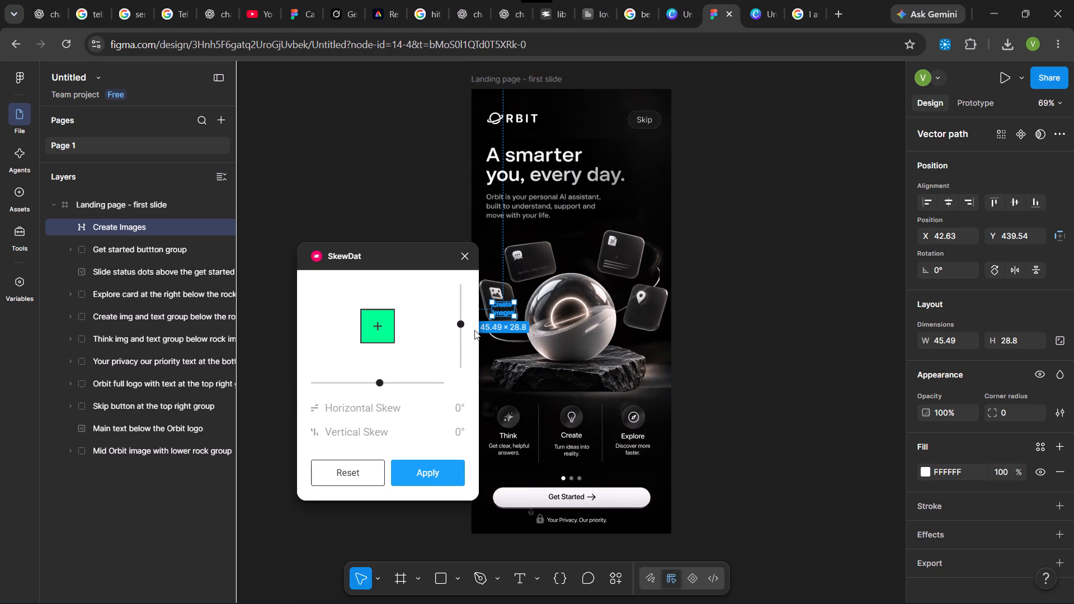
click(460, 320)
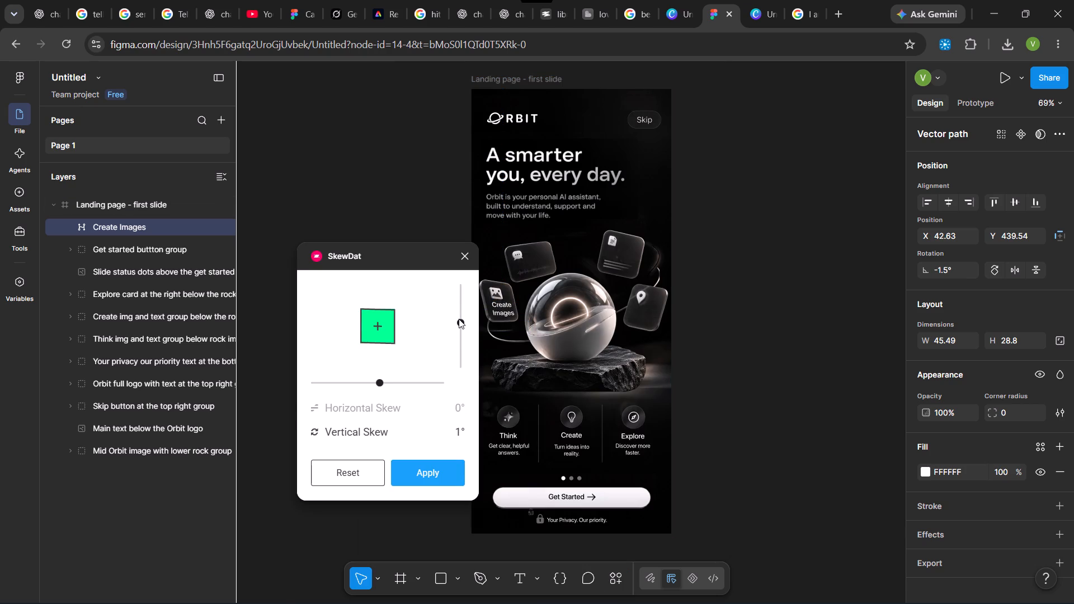
click(433, 473)
click(807, 280)
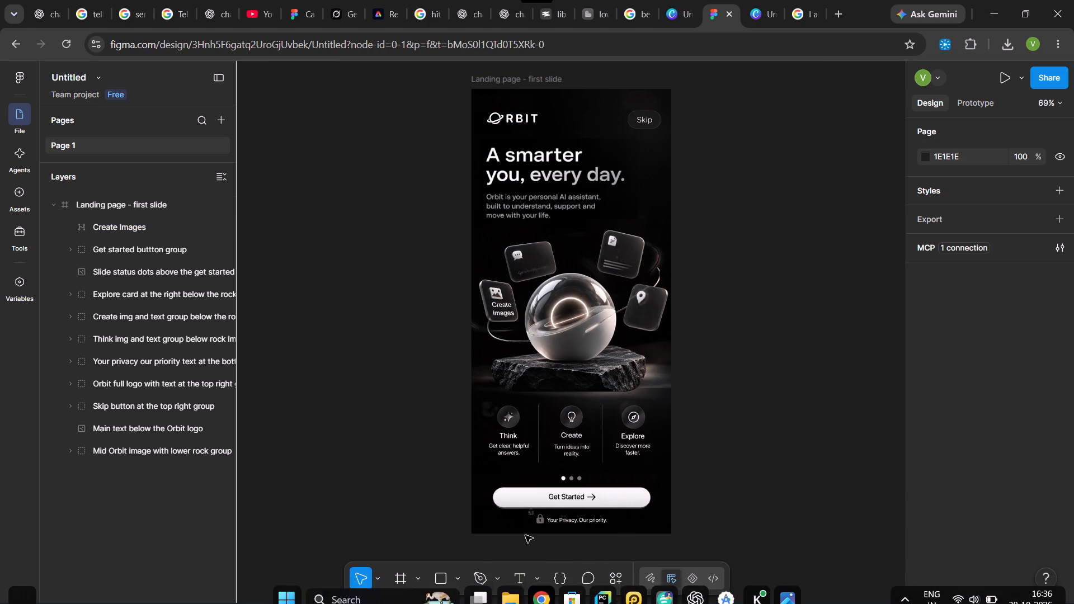
Add a text box about 88 × 16 on the chat-icon card reading "Plan my day" in Inter Medium, size 14.
click(519, 576)
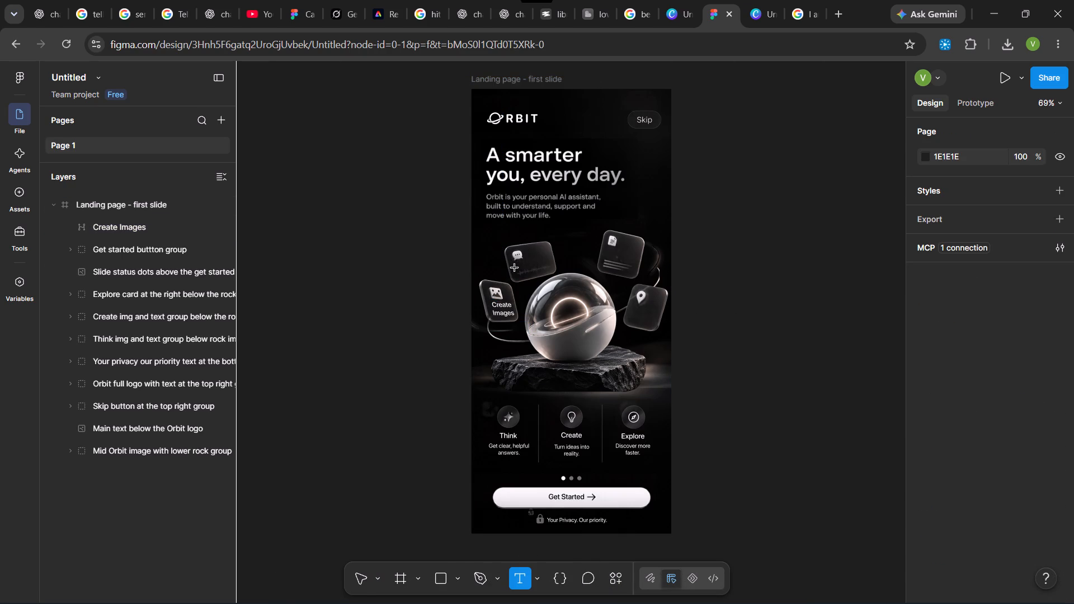
drag(516, 263, 533, 262)
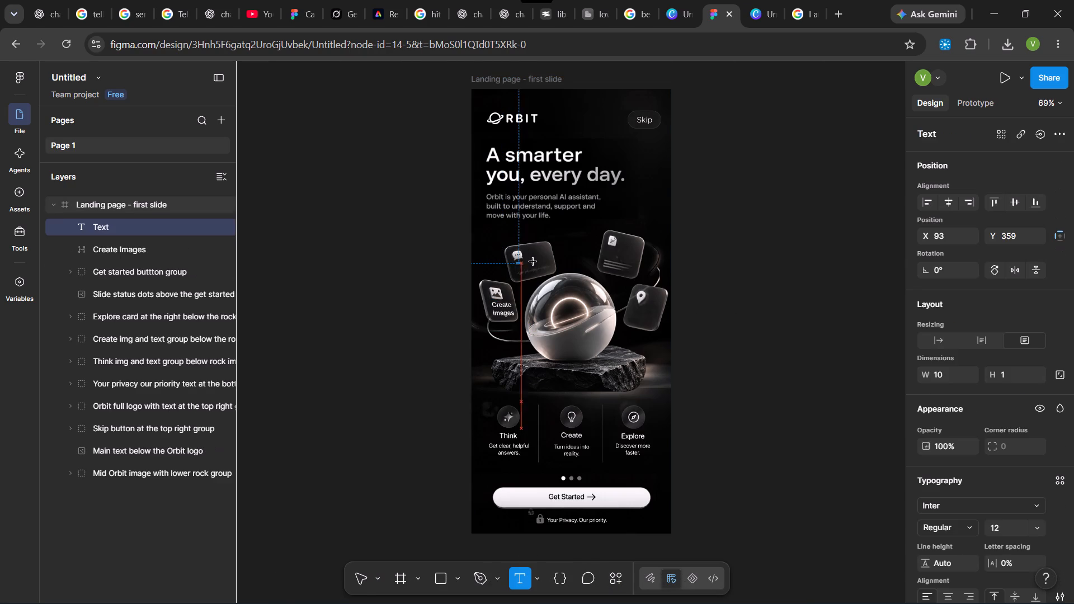
drag(533, 262, 557, 255)
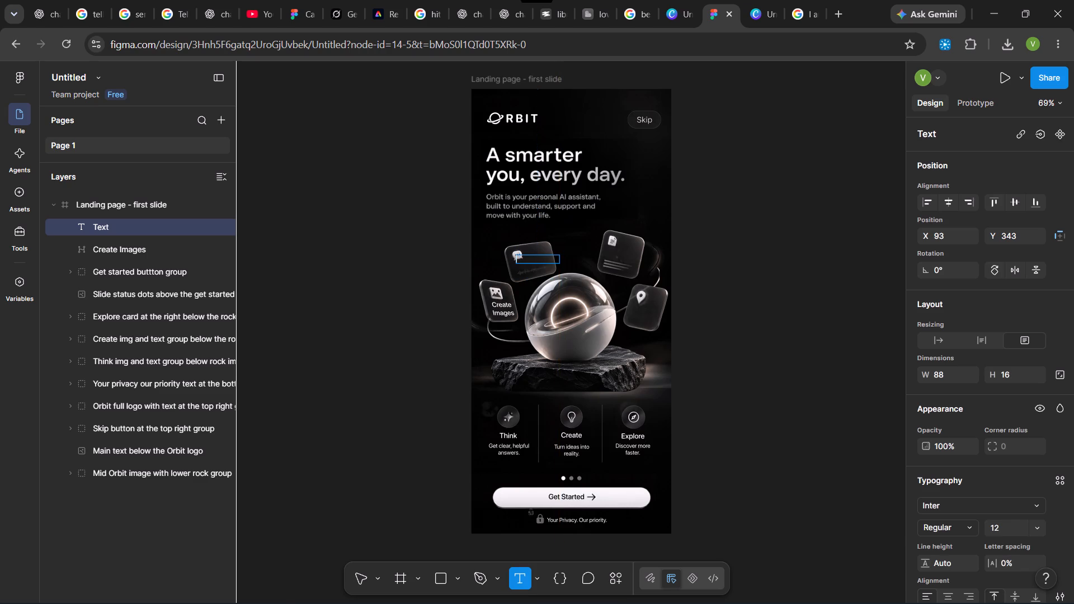
click(968, 528)
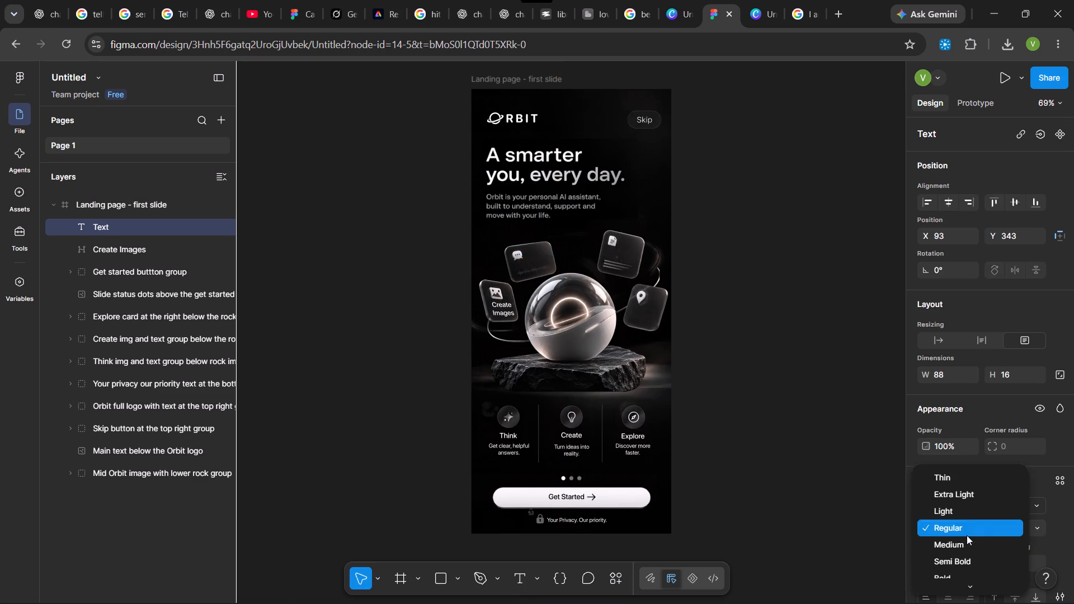
click(967, 544)
click(1041, 531)
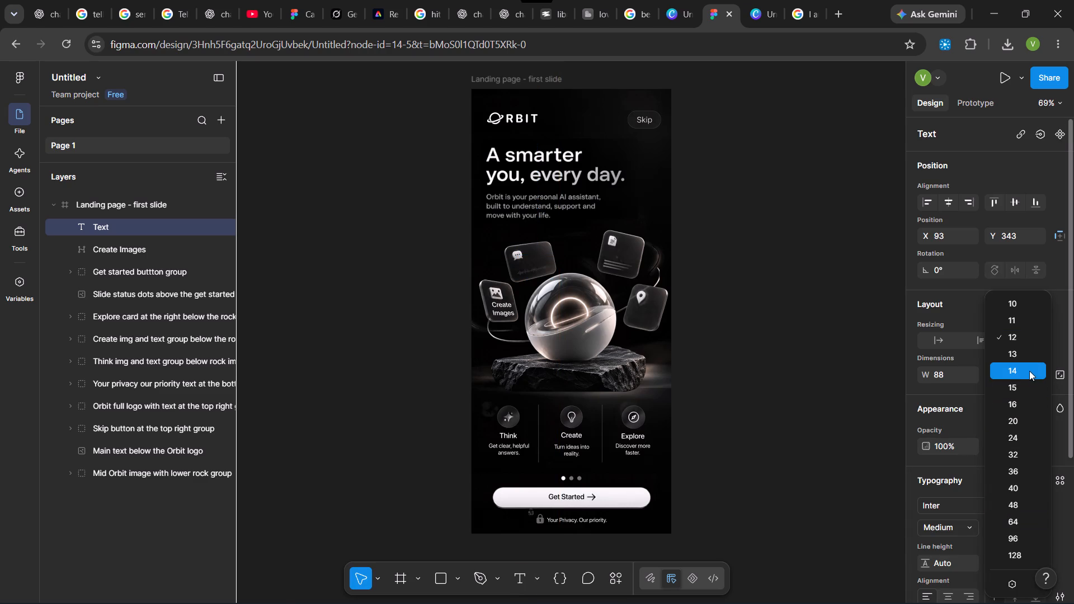
click(1029, 371)
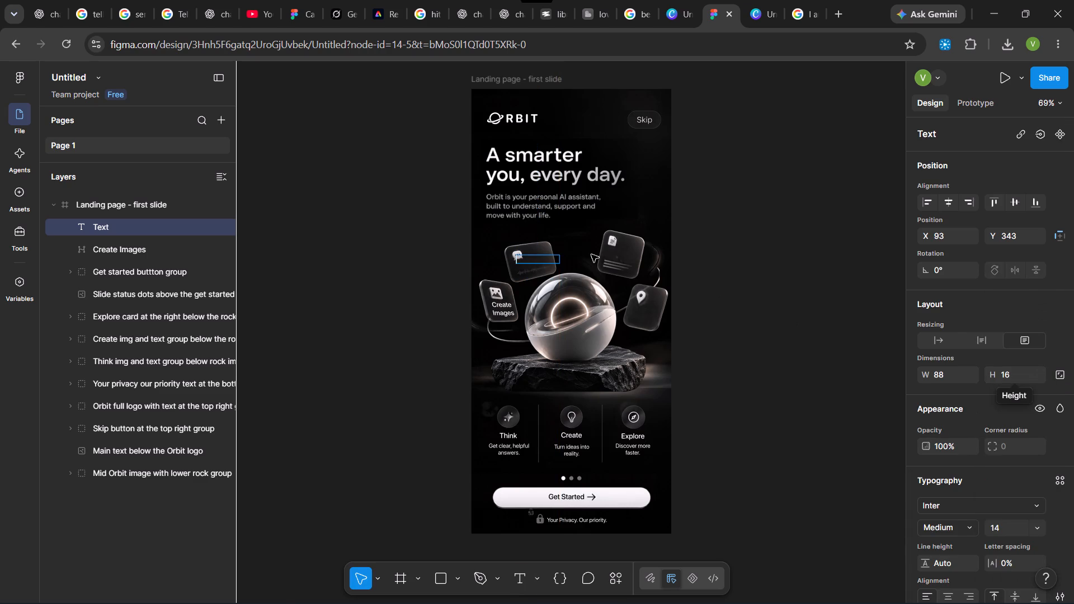
text(Plan my day)
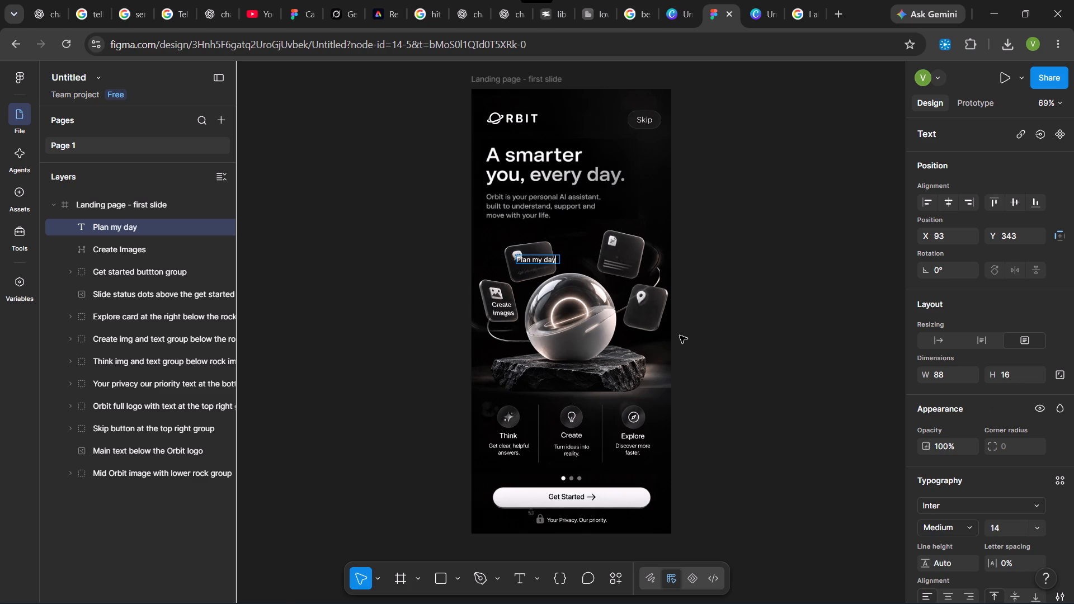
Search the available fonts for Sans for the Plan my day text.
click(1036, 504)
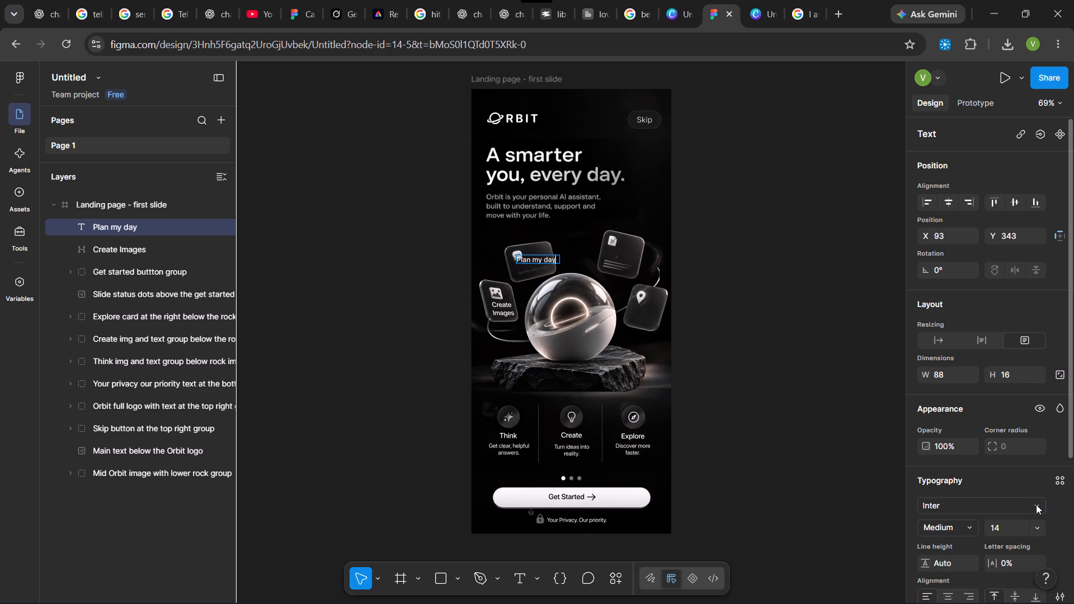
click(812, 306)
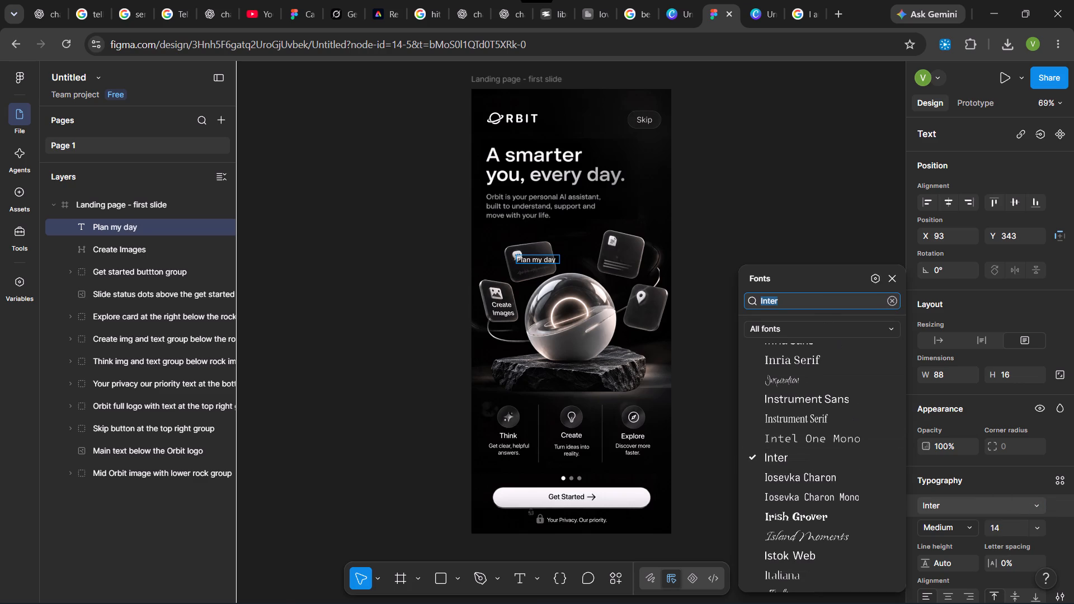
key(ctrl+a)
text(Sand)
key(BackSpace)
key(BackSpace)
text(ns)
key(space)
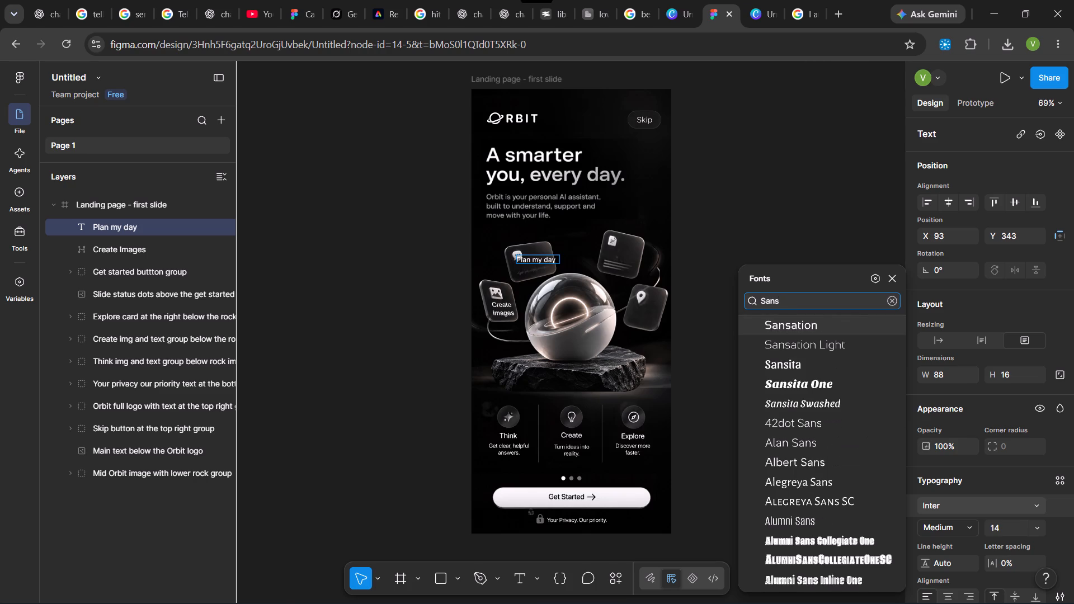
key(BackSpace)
Check the font of the RBIT logo text, and set the Plan my day text to SF Pro Rounded.
click(521, 115)
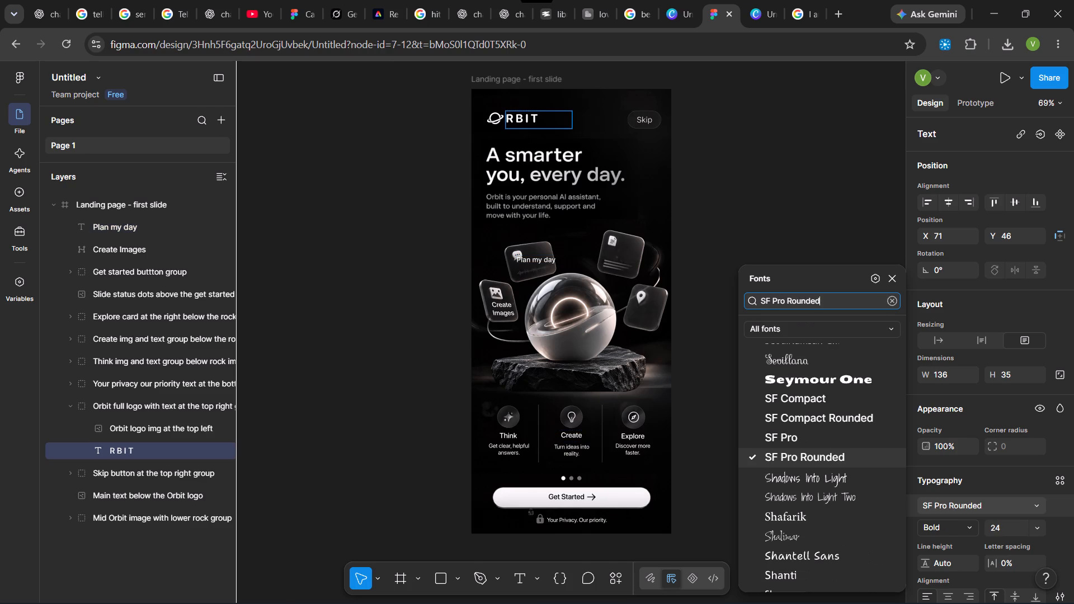
click(542, 265)
click(559, 255)
click(552, 261)
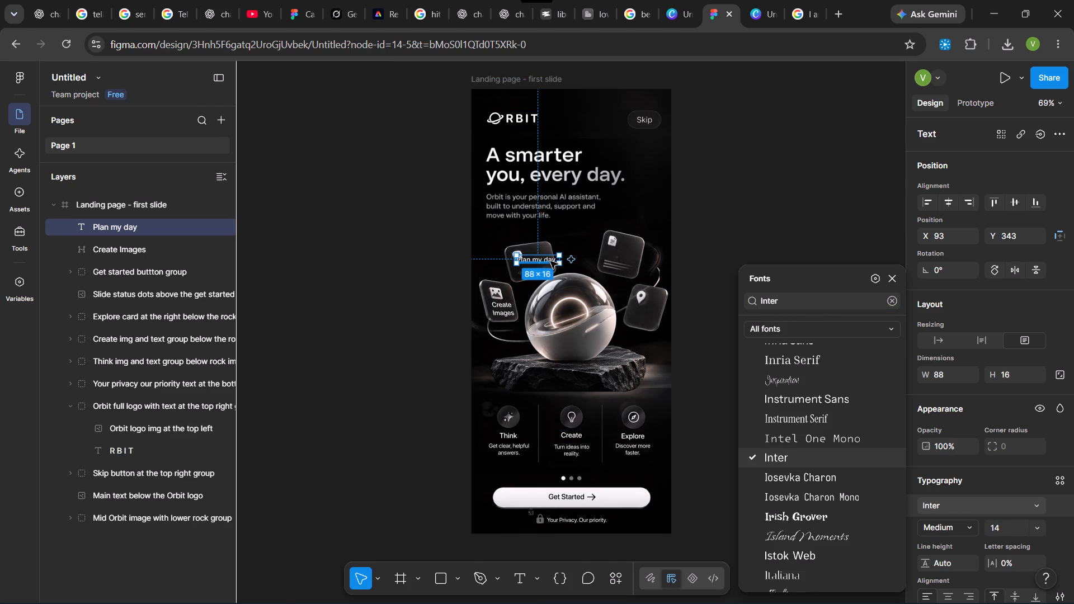
triple_click(550, 261)
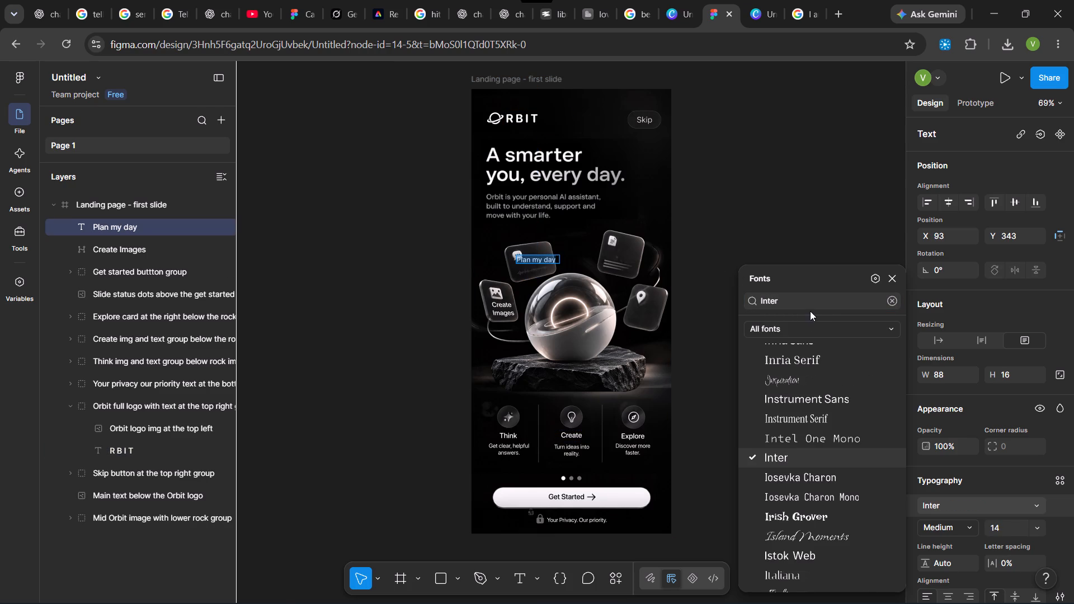
click(811, 299)
text(SF)
key(space)
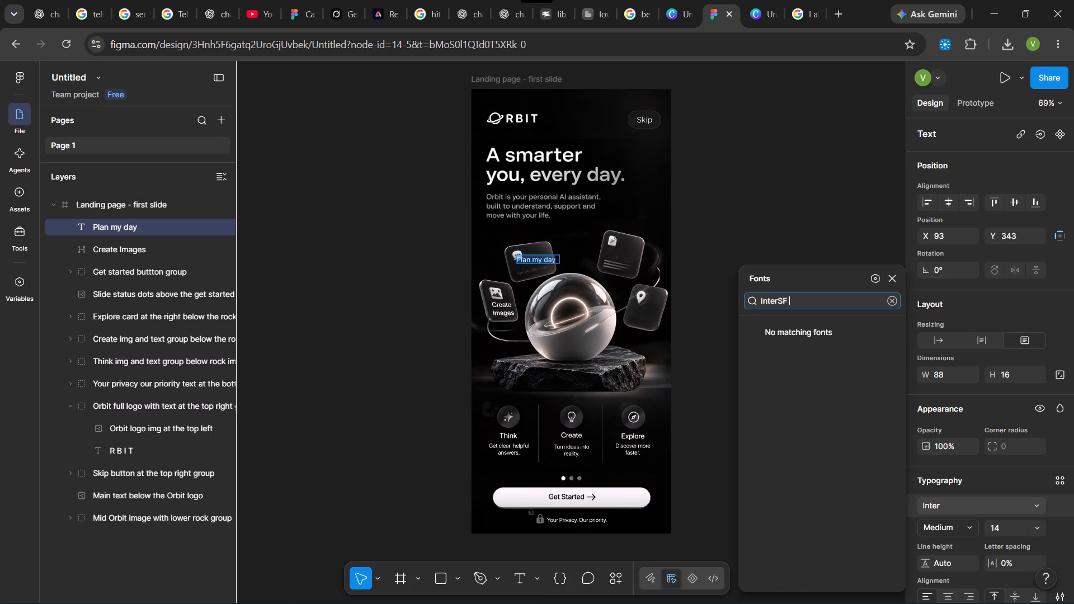
key(BackSpace)
key(shift+s)
key(ctrl+BackSpace)
key(ctrl+BackSpace)
text(SF)
key(space)
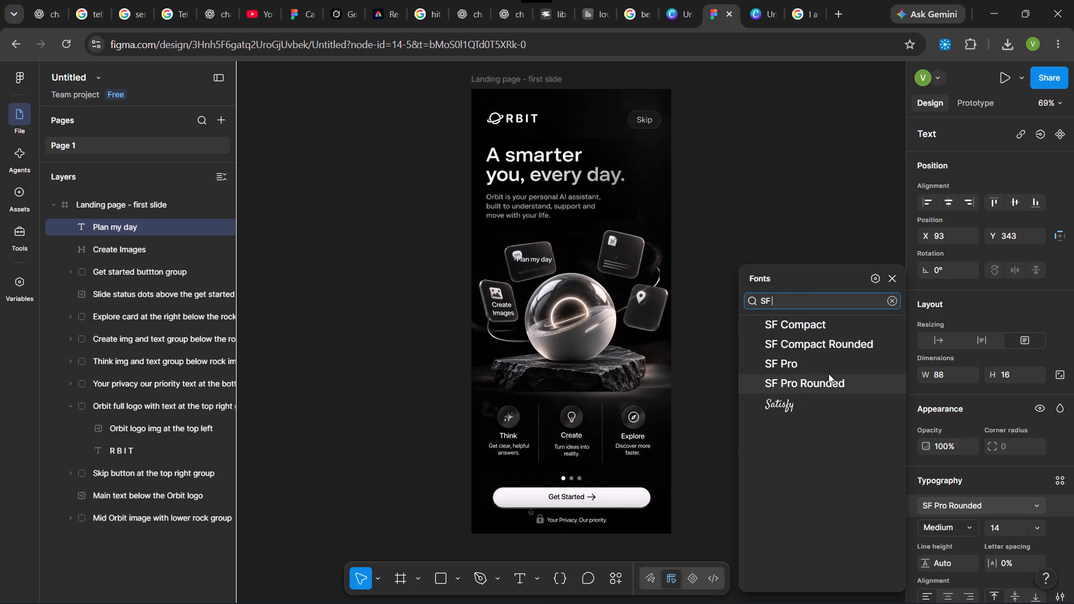
click(829, 374)
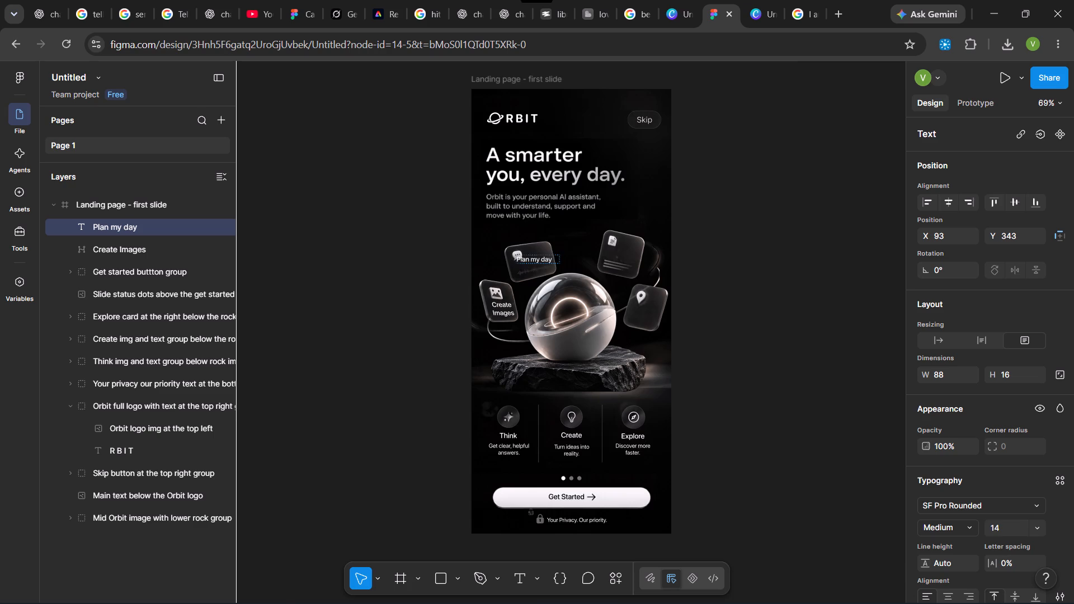
Select all of the Plan my day text and set its font weight to Semibold.
click(549, 259)
key(ctrl+shift+Left)
key(ctrl+shift+Left)
key(ctrl+shift+Left)
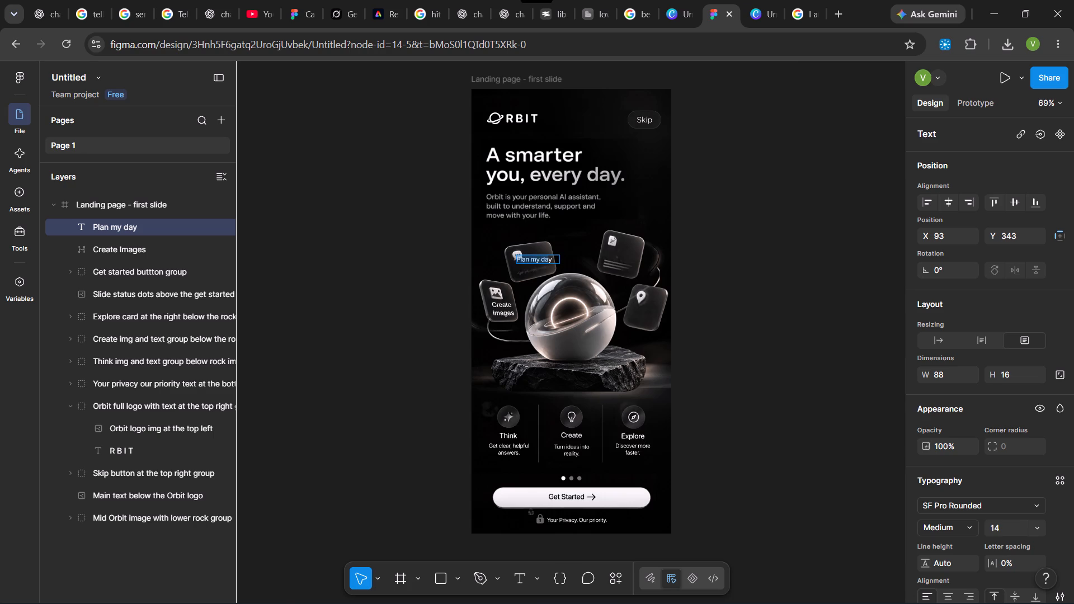
click(962, 528)
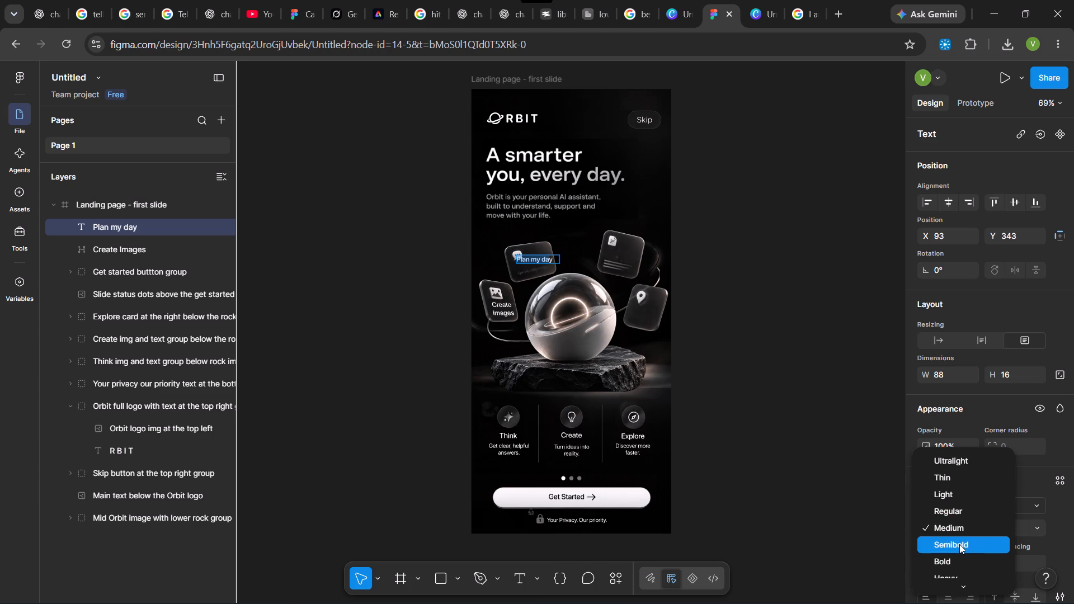
click(957, 545)
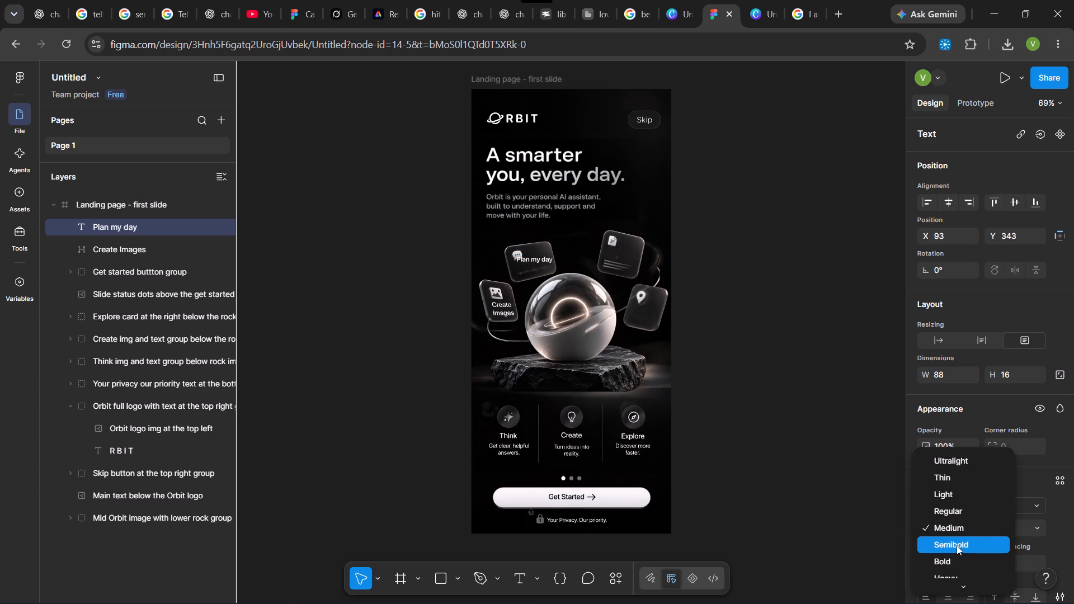
Set the font size of the Plan my day text to 15.
click(1035, 527)
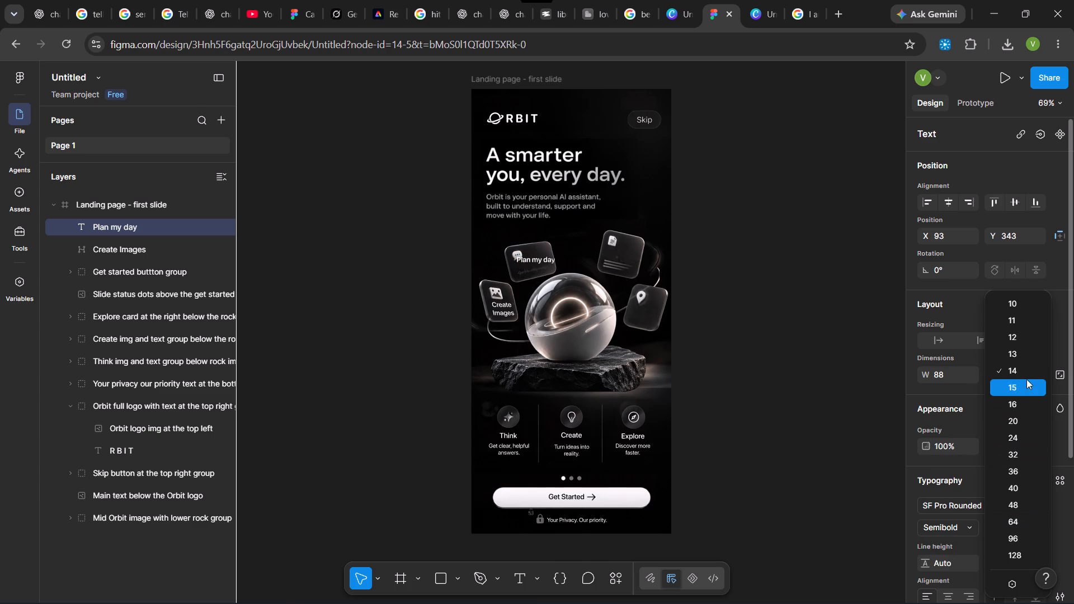
click(1024, 390)
click(529, 261)
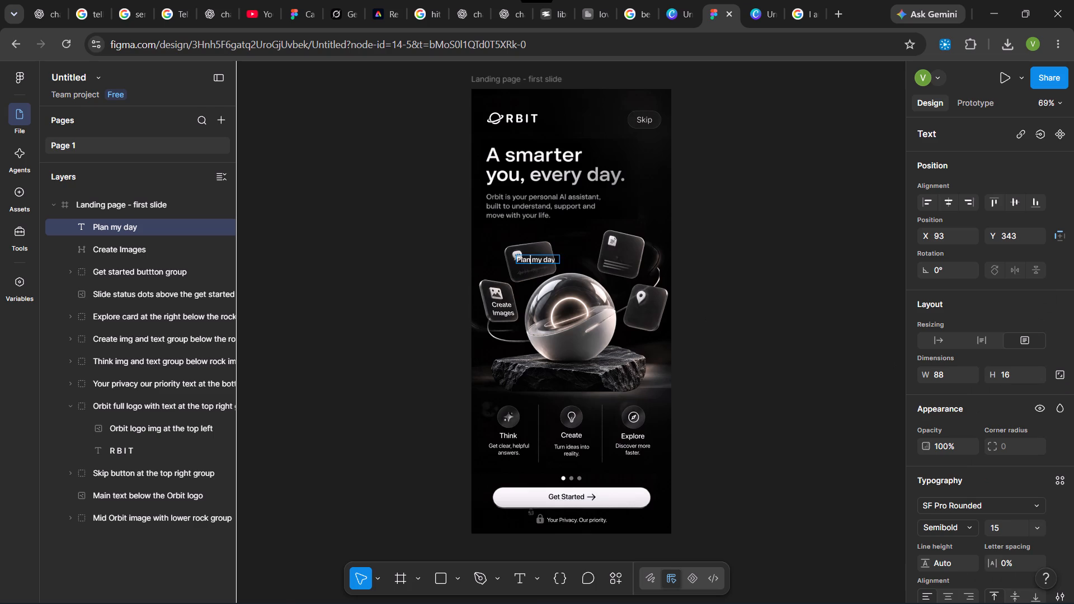
click(548, 264)
click(552, 258)
click(750, 264)
Rotate the Plan my day text to about 11° and place it below the chat icon at about X 88, Y 338.
drag(547, 258, 543, 264)
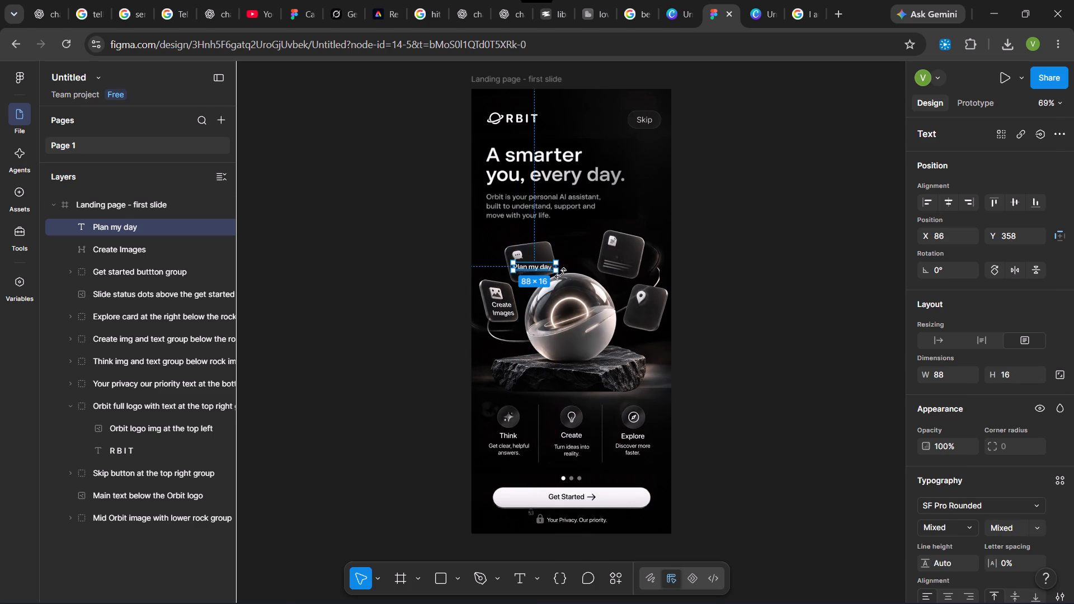
click(560, 273)
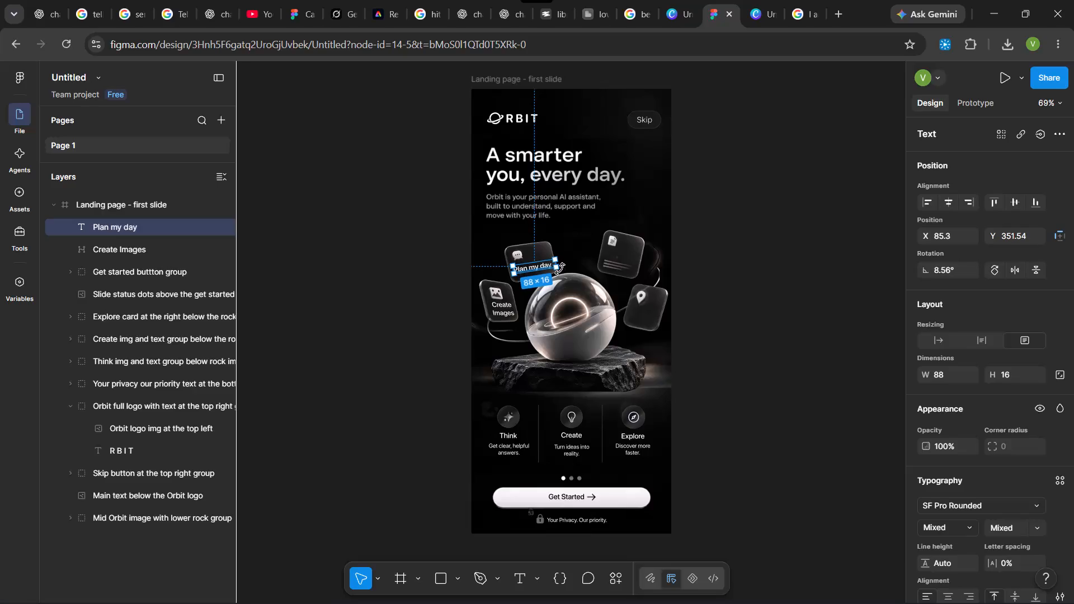
drag(539, 268, 539, 262)
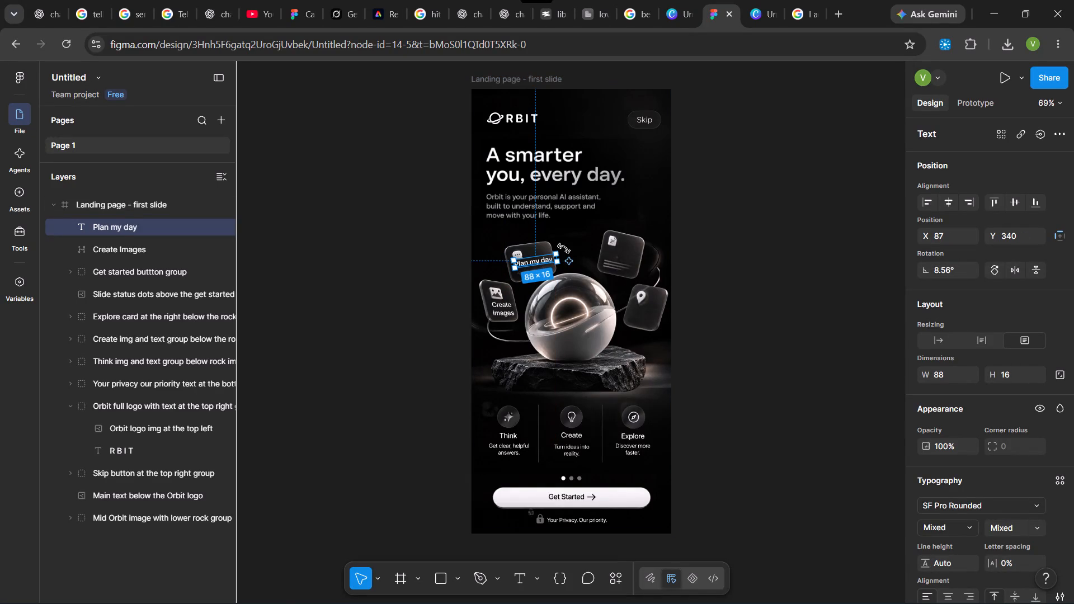
click(562, 252)
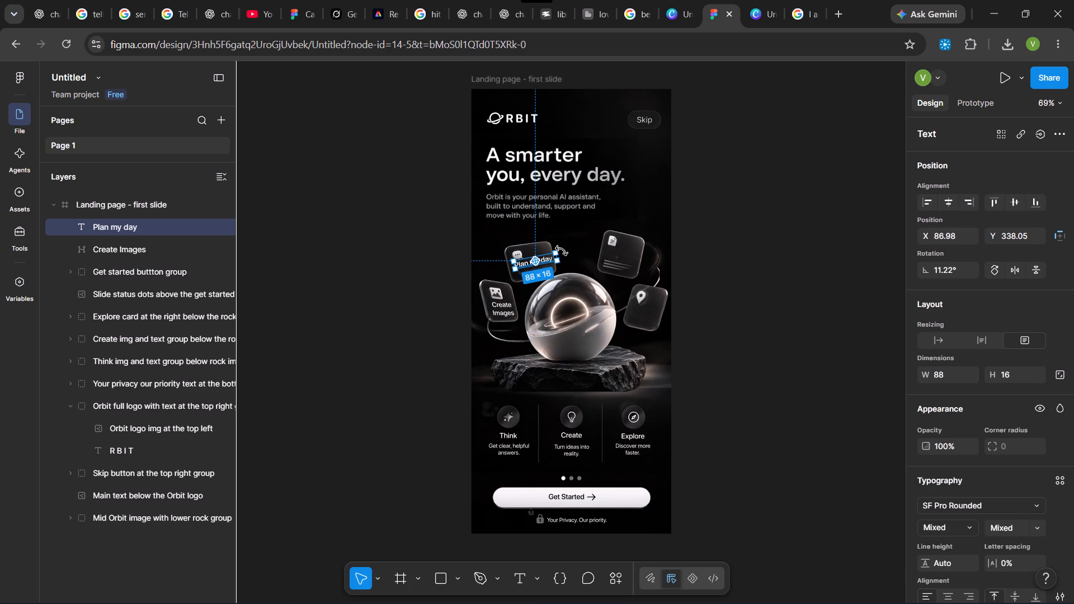
click(718, 289)
click(544, 262)
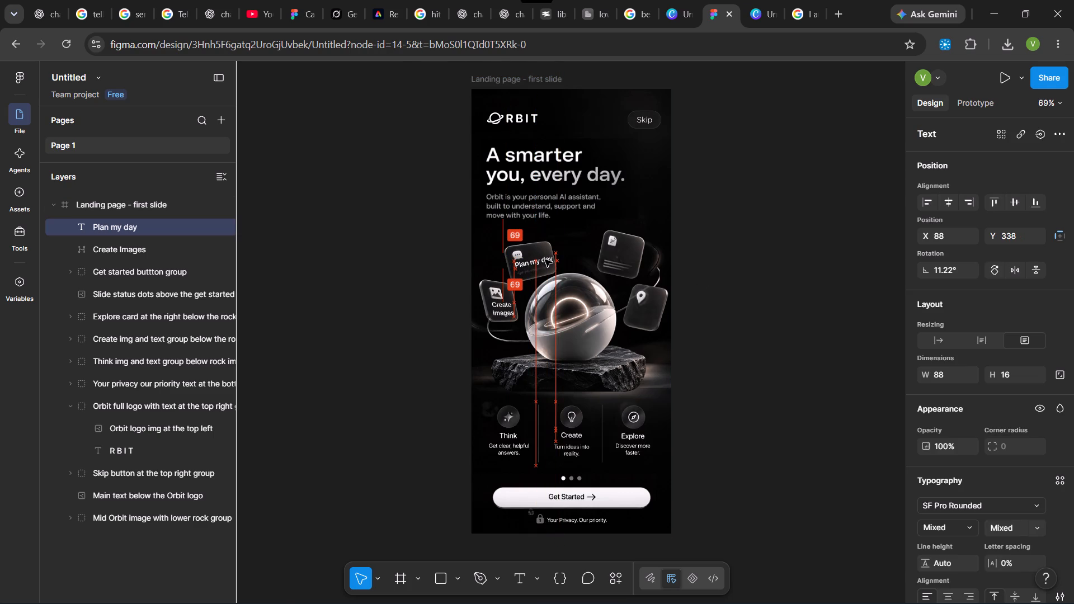
click(700, 270)
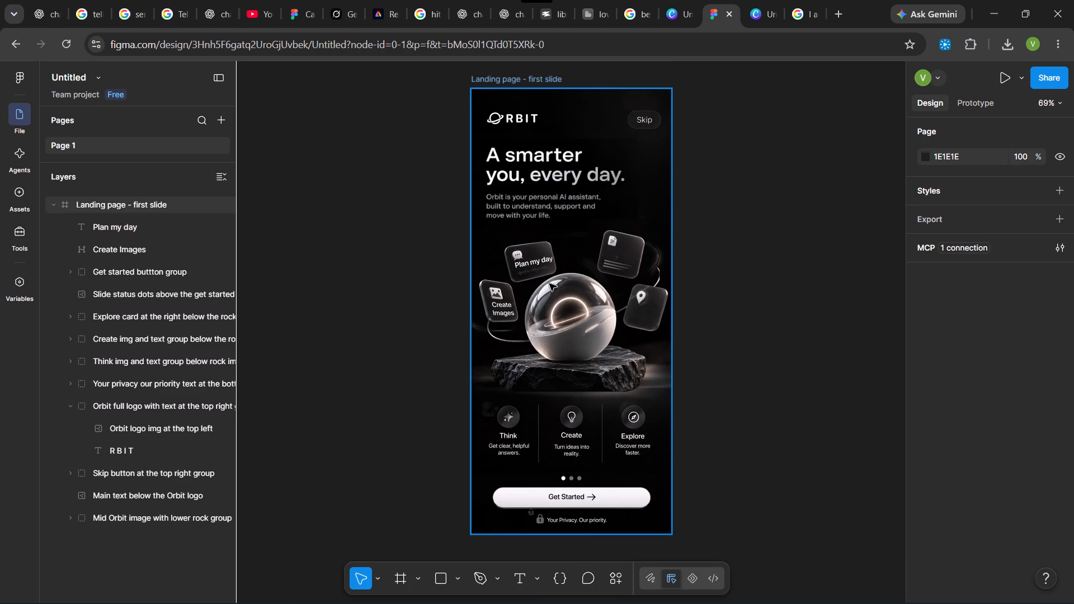
Skew the Plan my day text with SkewDat, using about -10° vertical skew and a slight horizontal skew, and apply it.
click(533, 260)
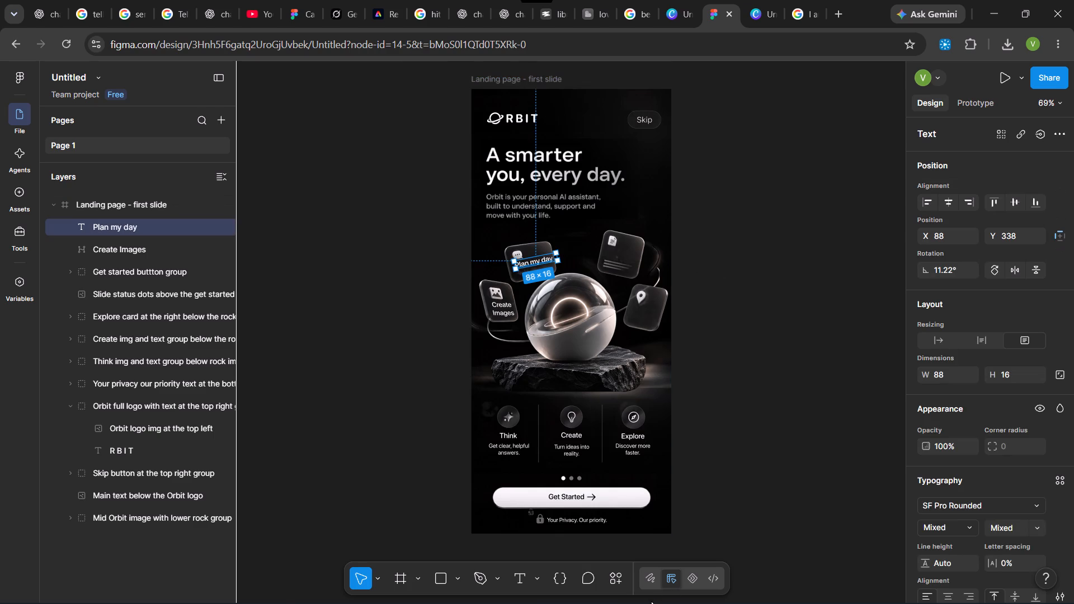
click(619, 577)
click(588, 393)
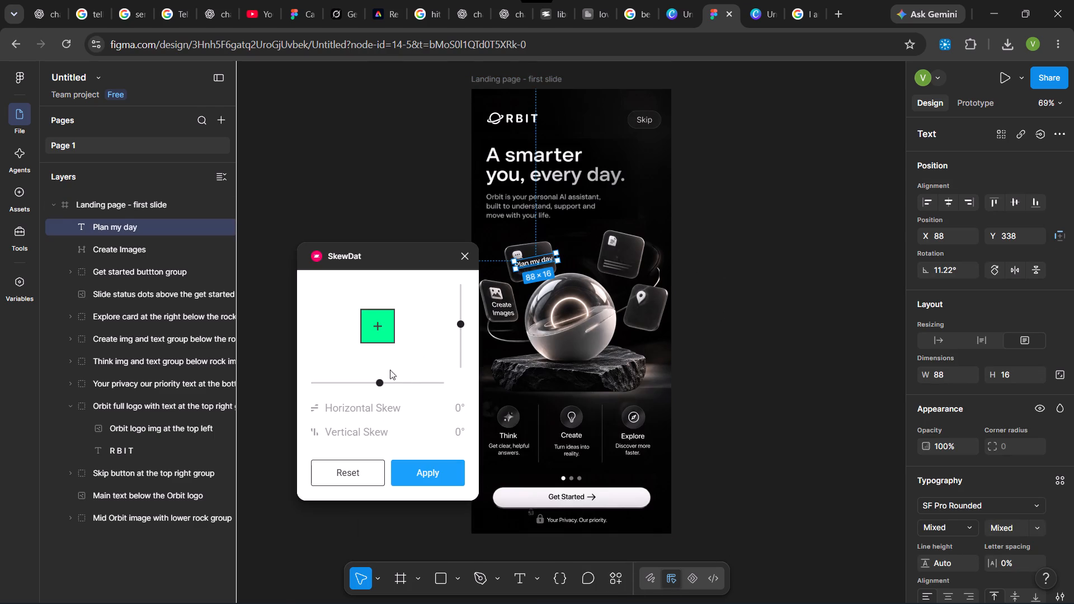
drag(460, 323, 460, 320)
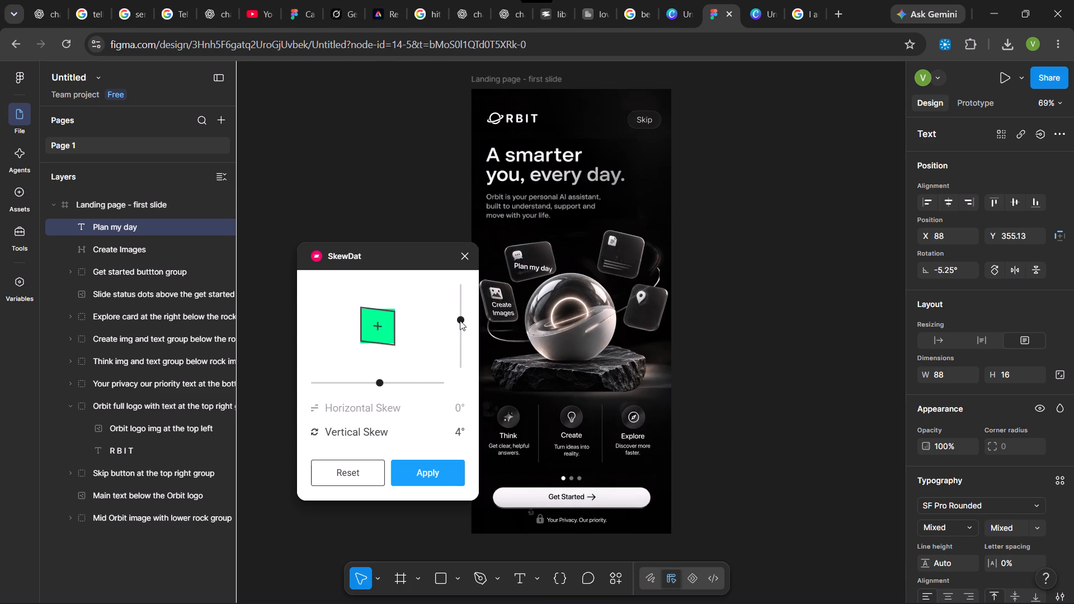
drag(460, 320, 455, 334)
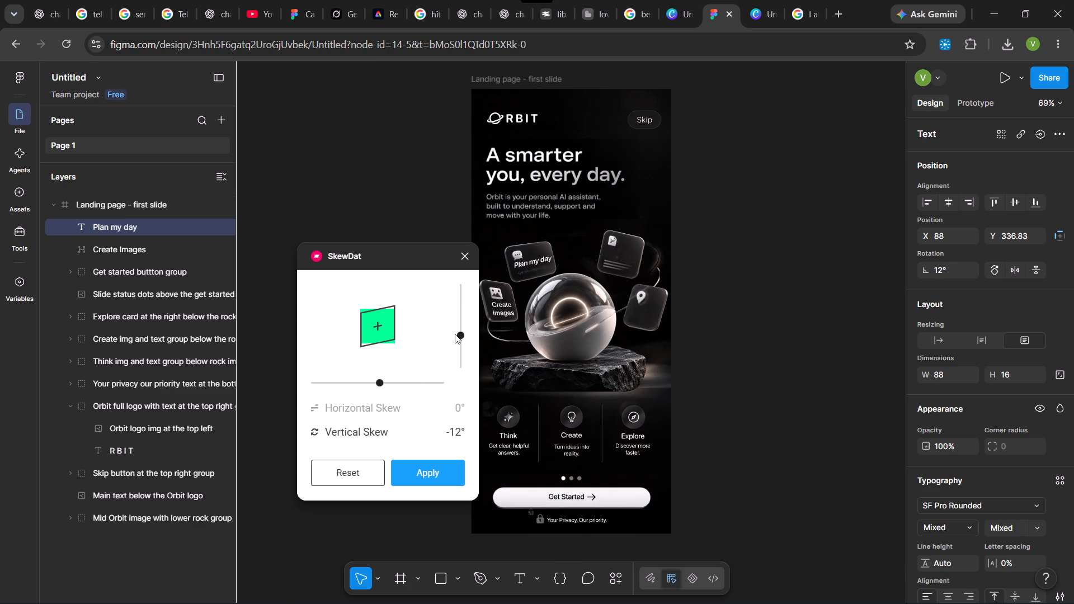
drag(455, 334, 456, 332)
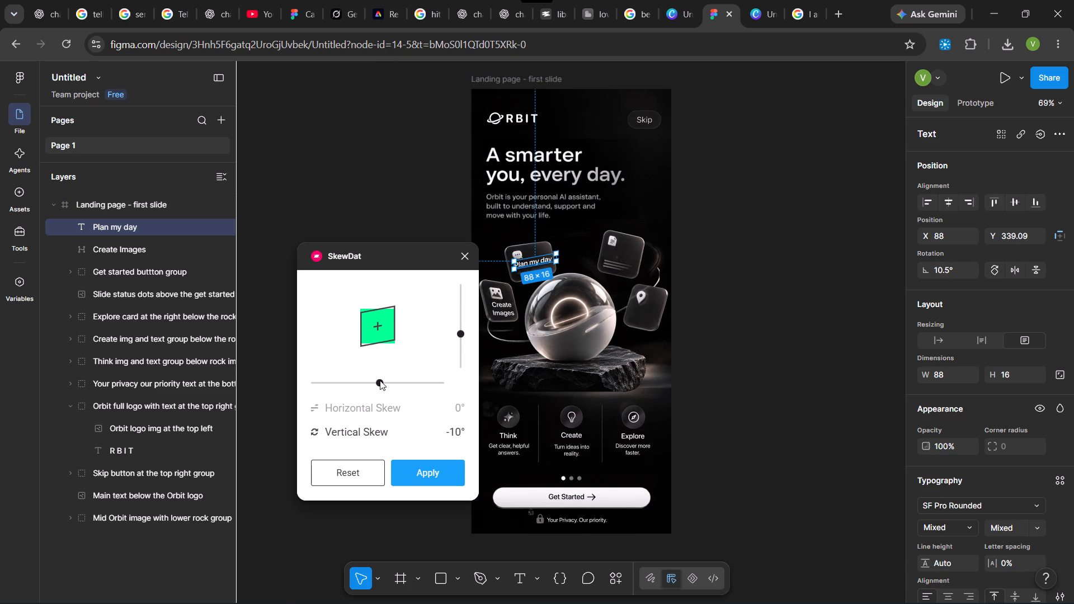
drag(380, 380, 375, 377)
click(420, 466)
click(769, 292)
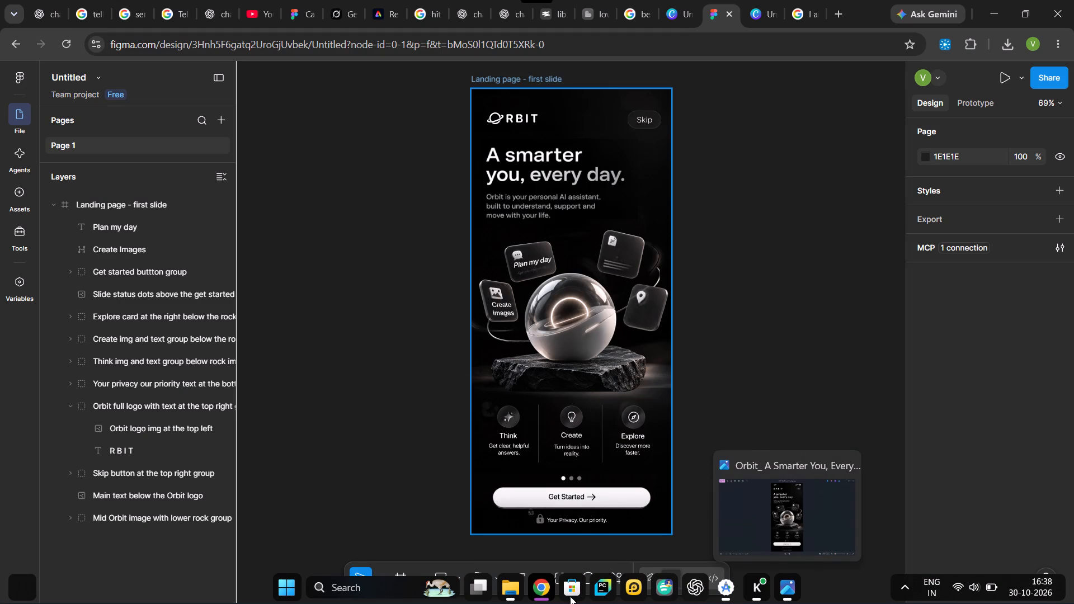
Add a text box about 80 × 47 on the document-icon card reading "Summarize this document".
click(517, 577)
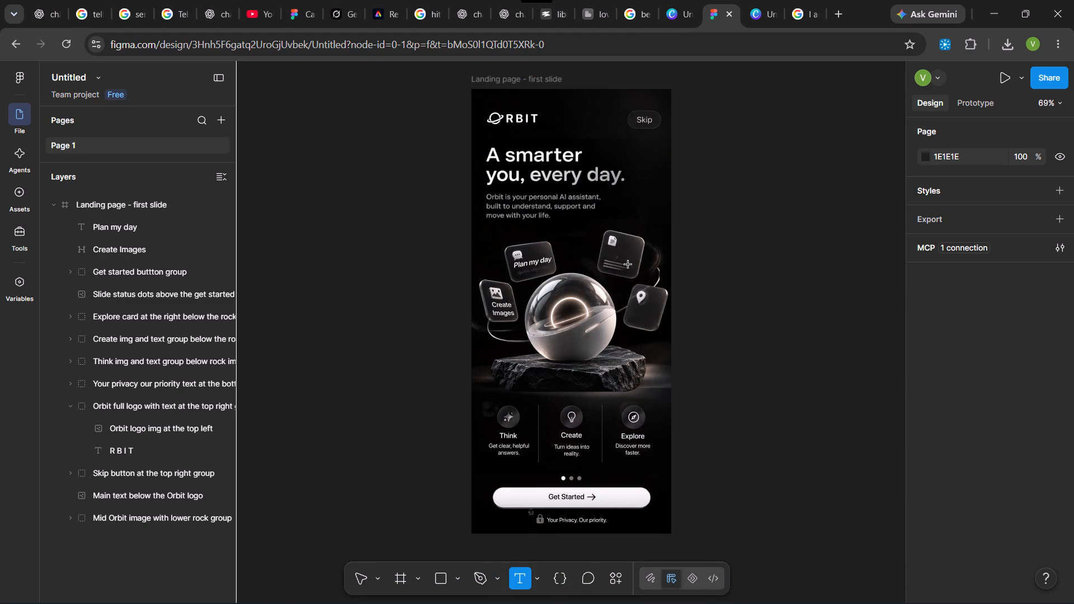
drag(606, 242, 622, 258)
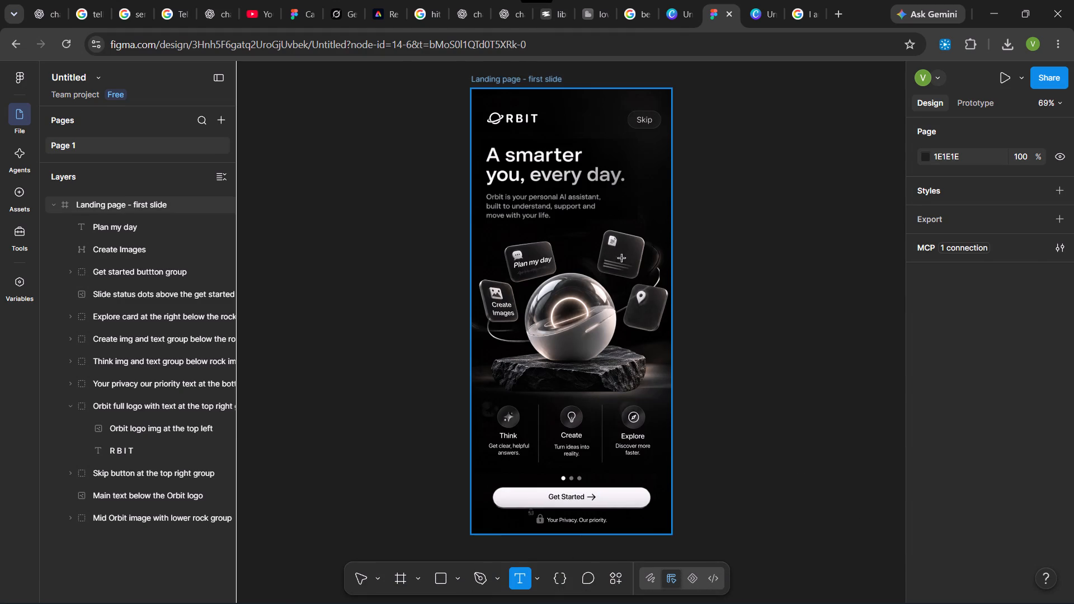
drag(622, 258, 642, 265)
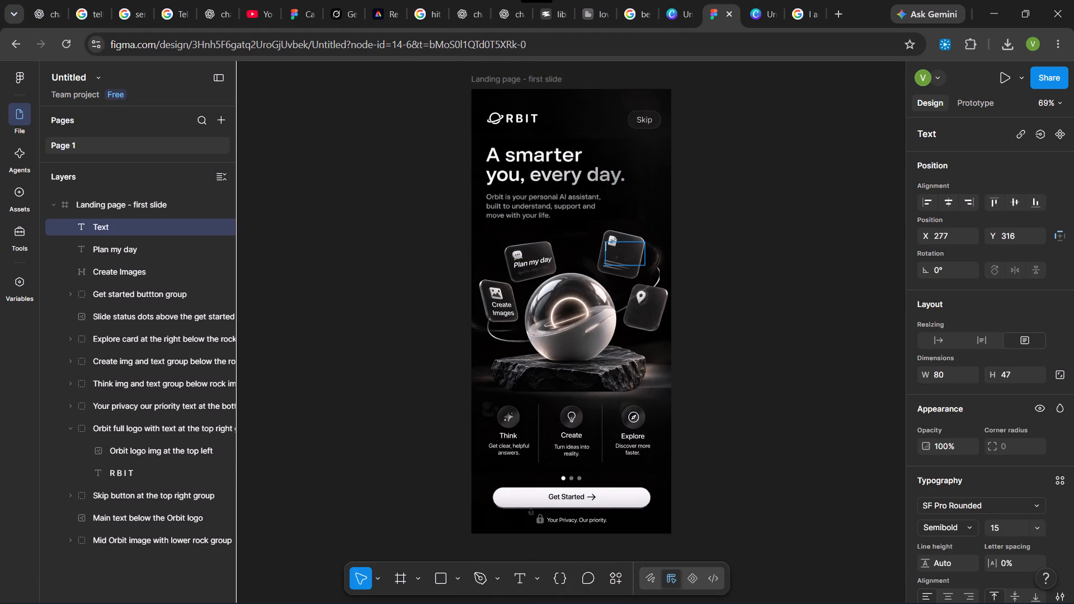
text(Summarize this document)
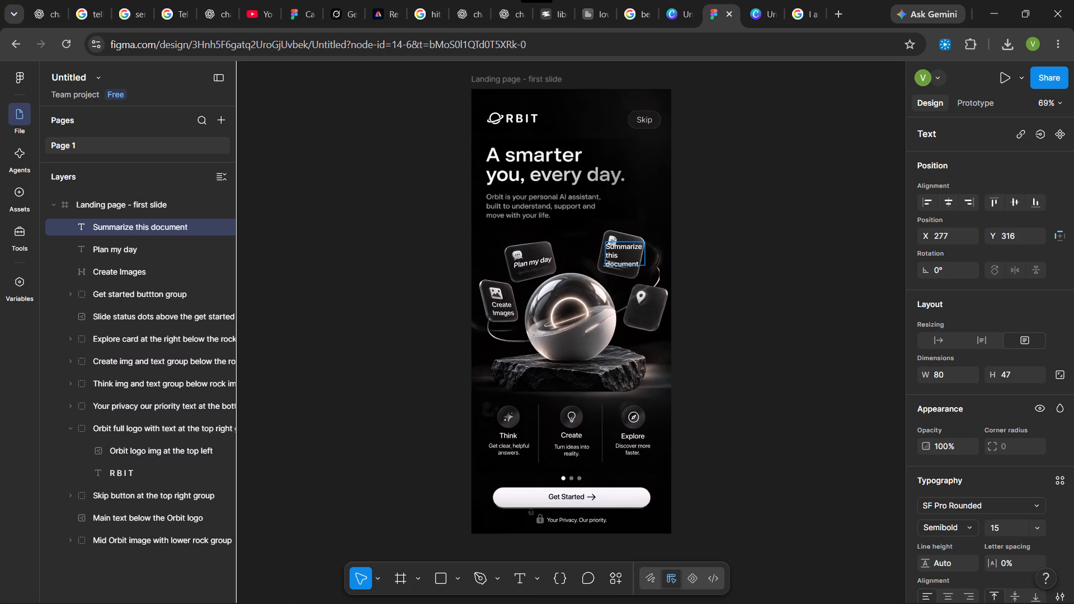
key(Return)
click(770, 261)
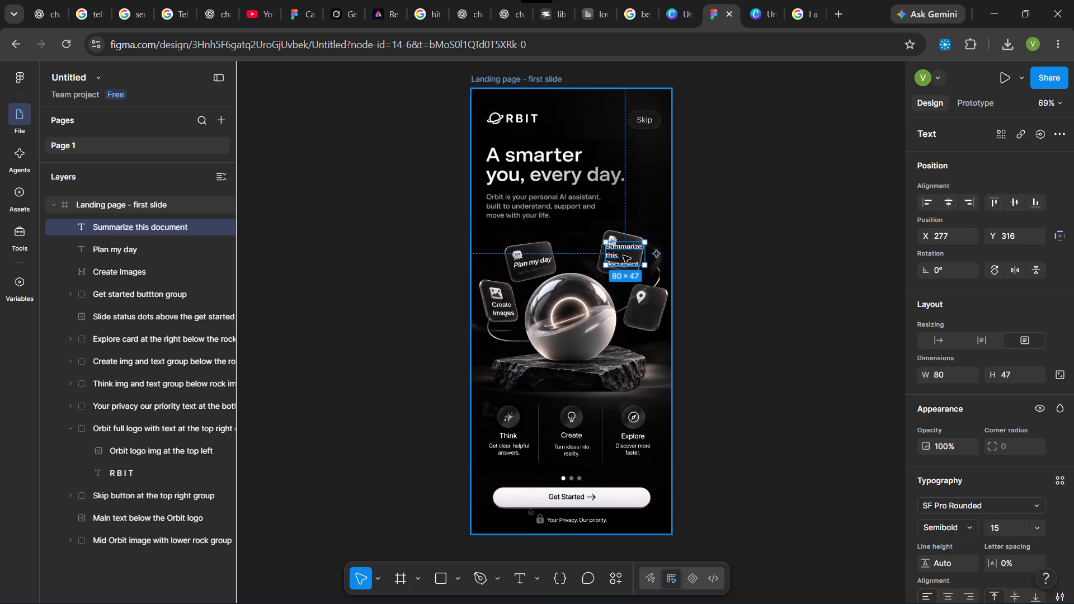
Resize the Summarize this document text box to about 98 × 39, checking the line break against the Orbit reference image.
click(623, 256)
click(619, 254)
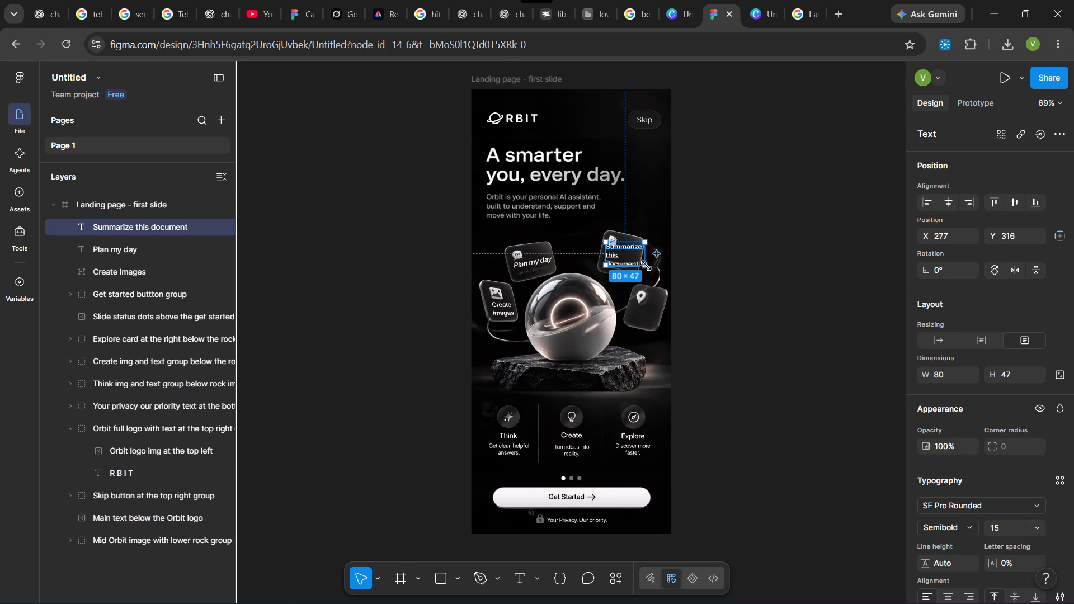
drag(646, 266, 653, 261)
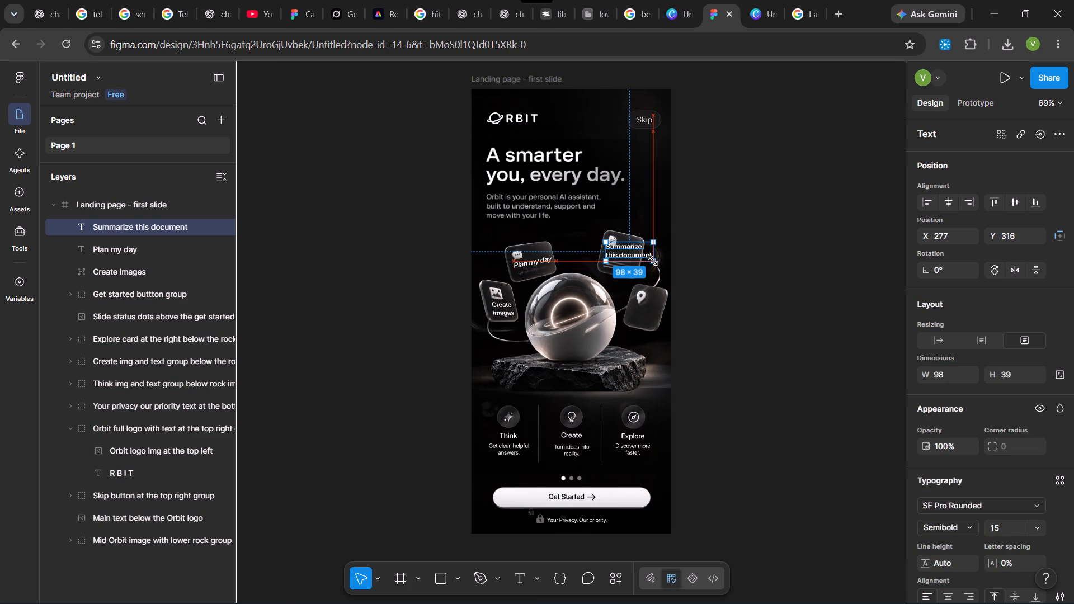
drag(653, 261, 660, 251)
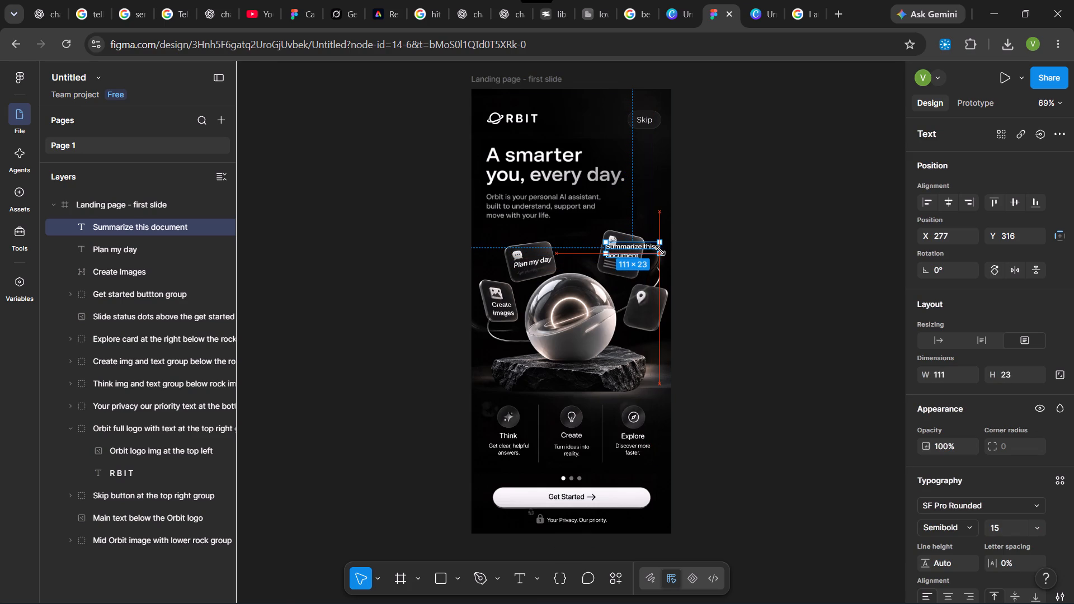
drag(660, 251, 659, 253)
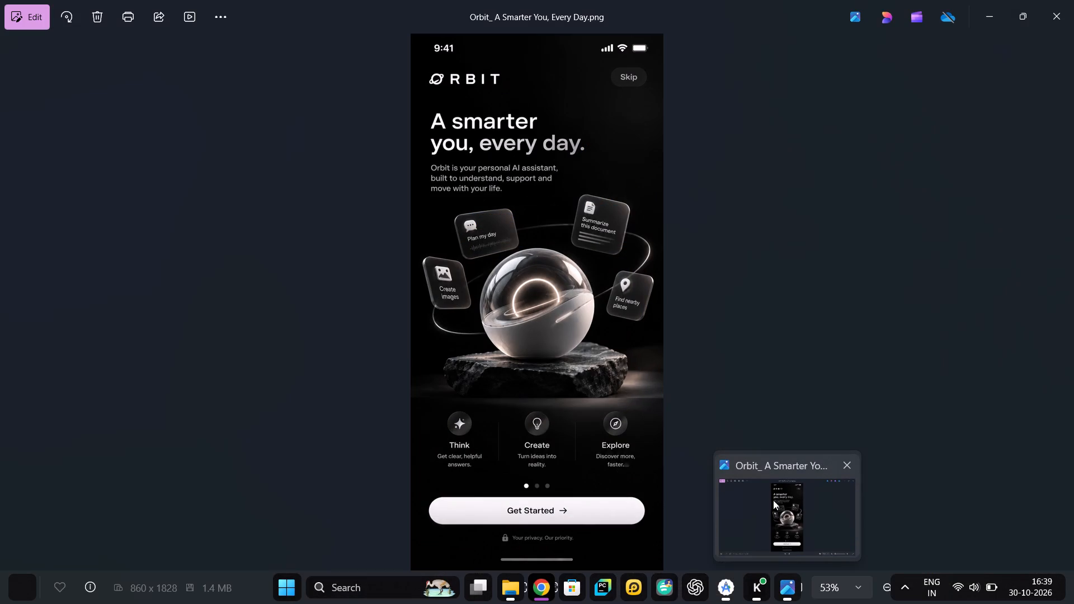
click(660, 253)
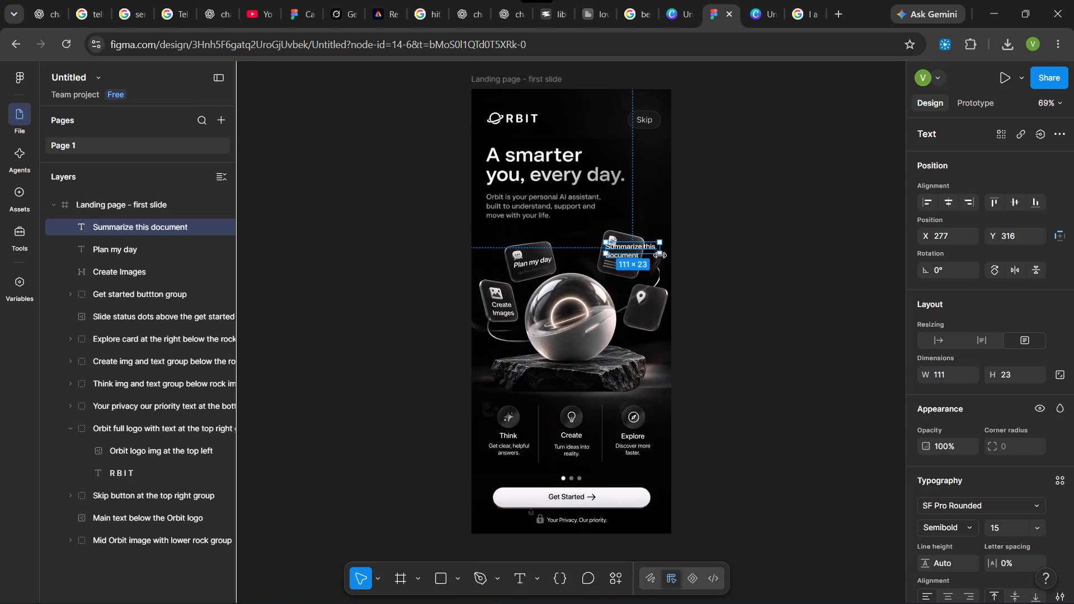
drag(662, 257, 651, 265)
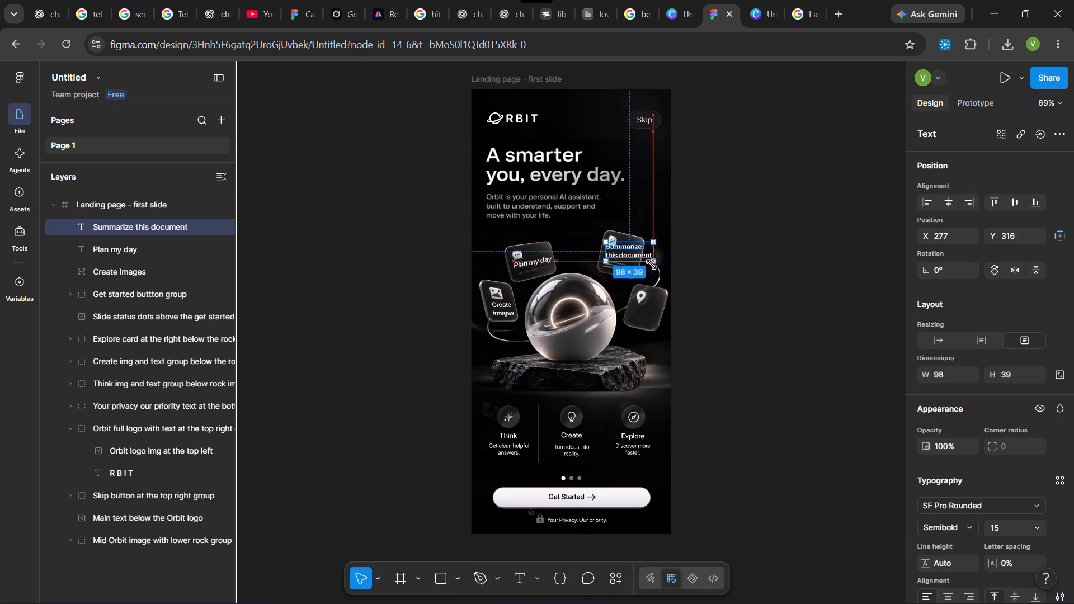
drag(651, 265, 653, 260)
Rotate the Summarize this document text to about -12° and move it to about X 264, Y 318 on its card.
click(628, 253)
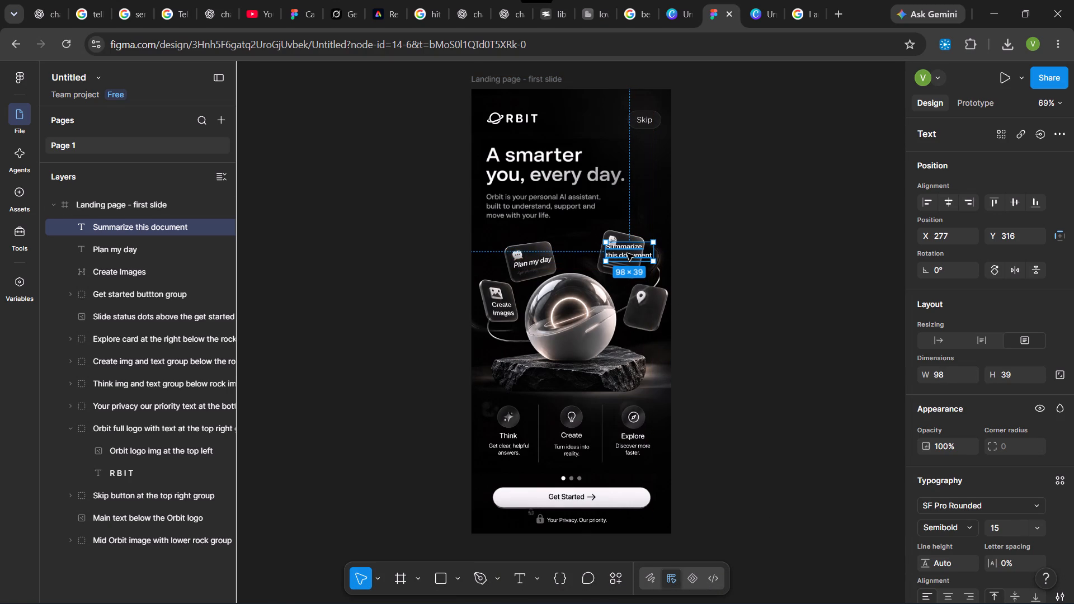
drag(655, 268, 646, 276)
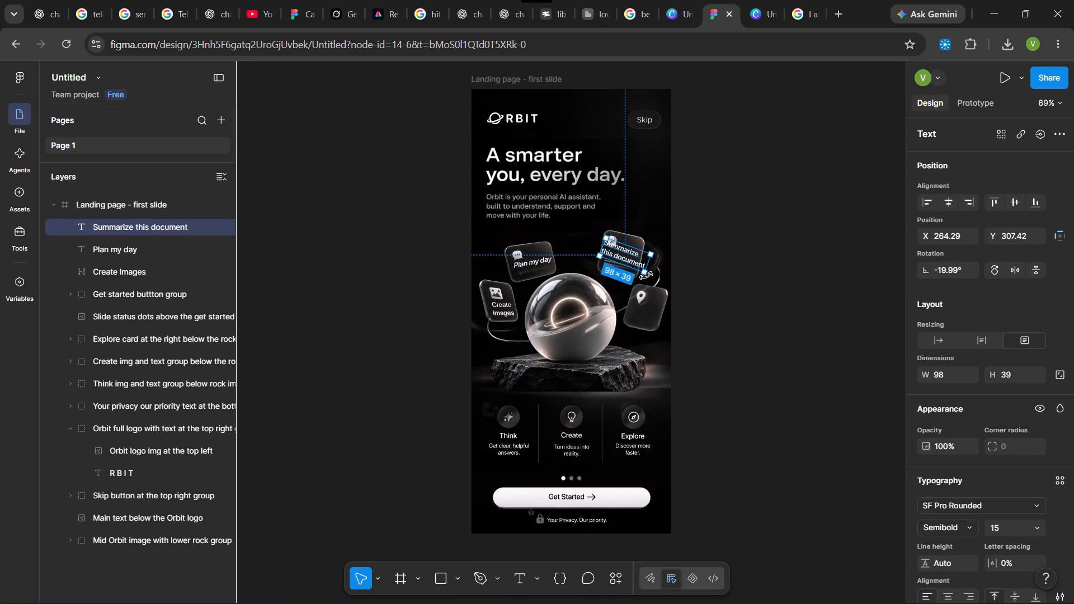
drag(646, 276, 649, 273)
click(629, 252)
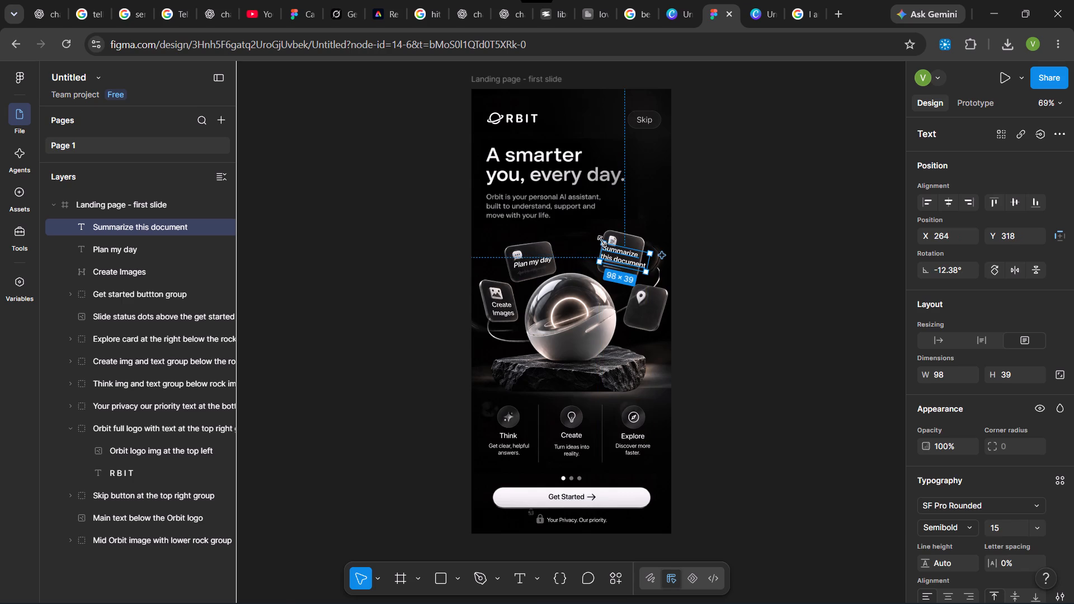
Resize the tilted Summarize this document text box to about 101 × 30, lowering its top edge below the document icon.
drag(602, 241, 602, 244)
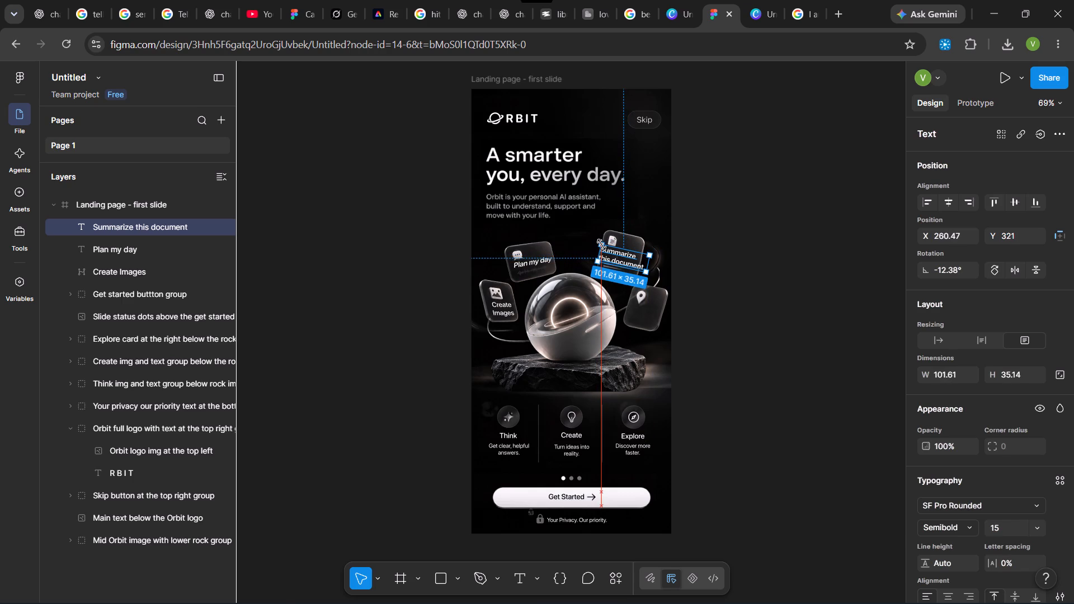
drag(602, 244, 602, 247)
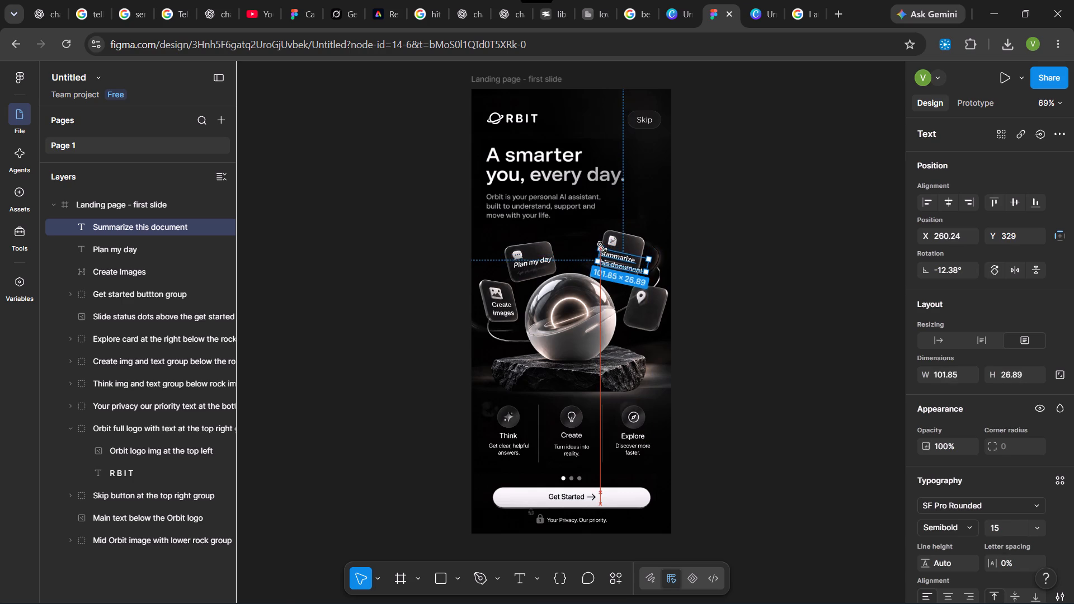
drag(602, 247, 601, 247)
click(735, 295)
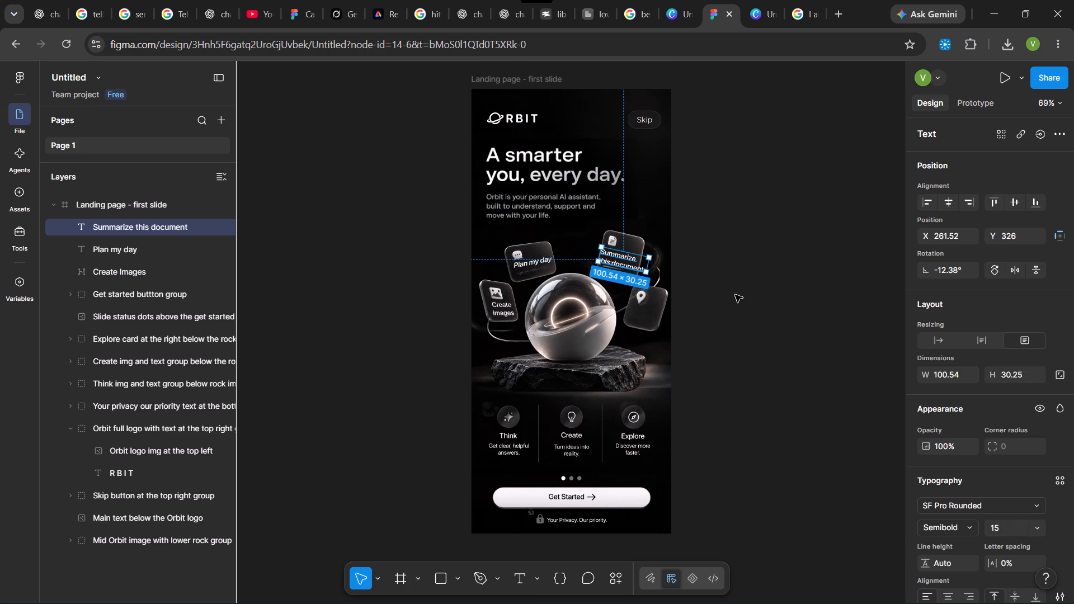
Select all of the Summarize this document text and set its font size to 14.
click(621, 263)
double_click(628, 265)
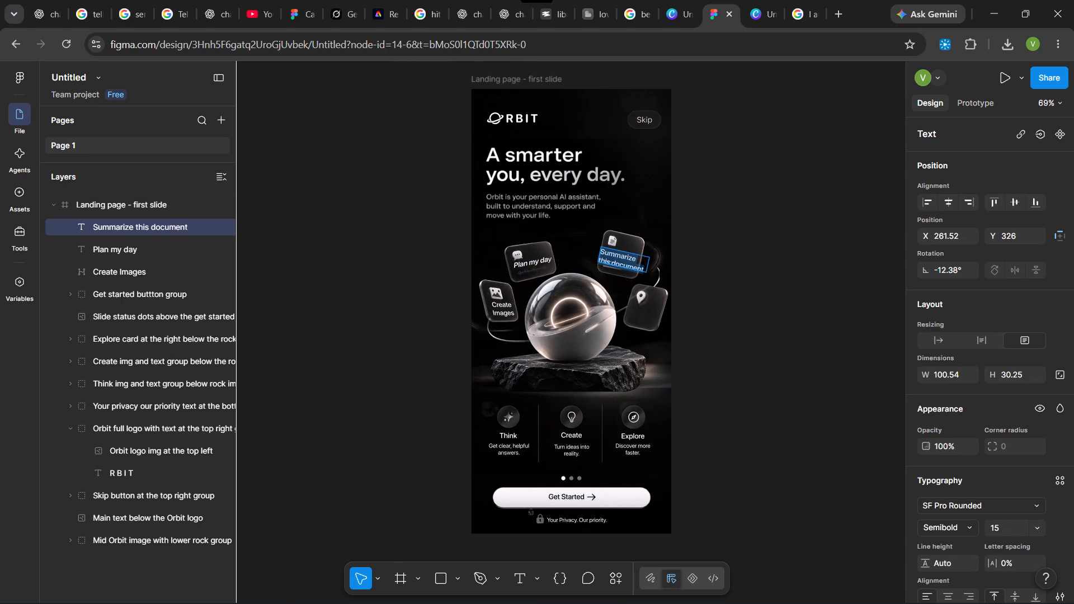
click(1042, 525)
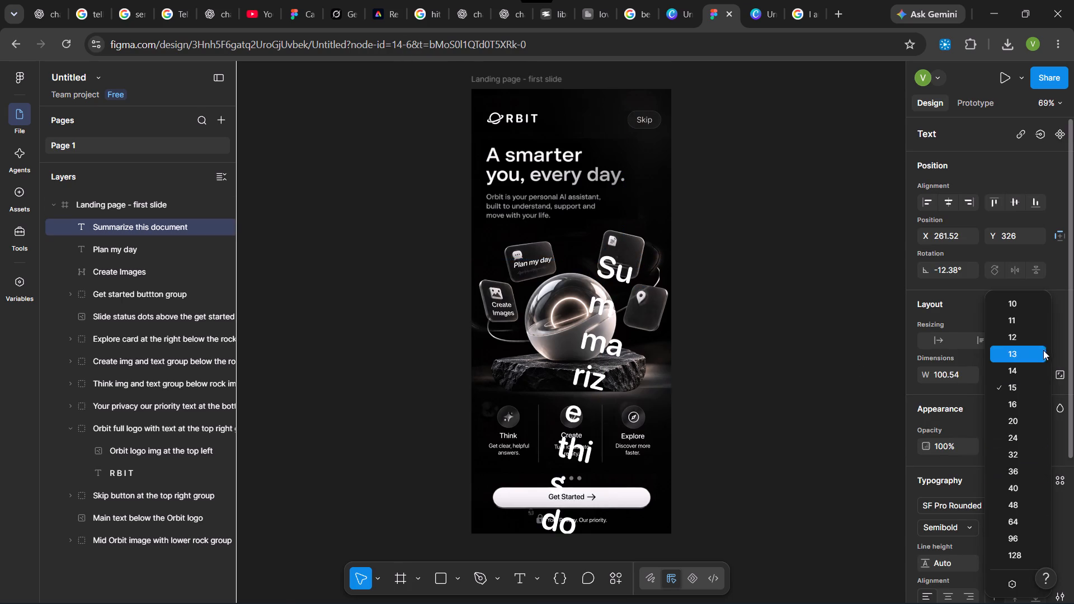
click(1020, 363)
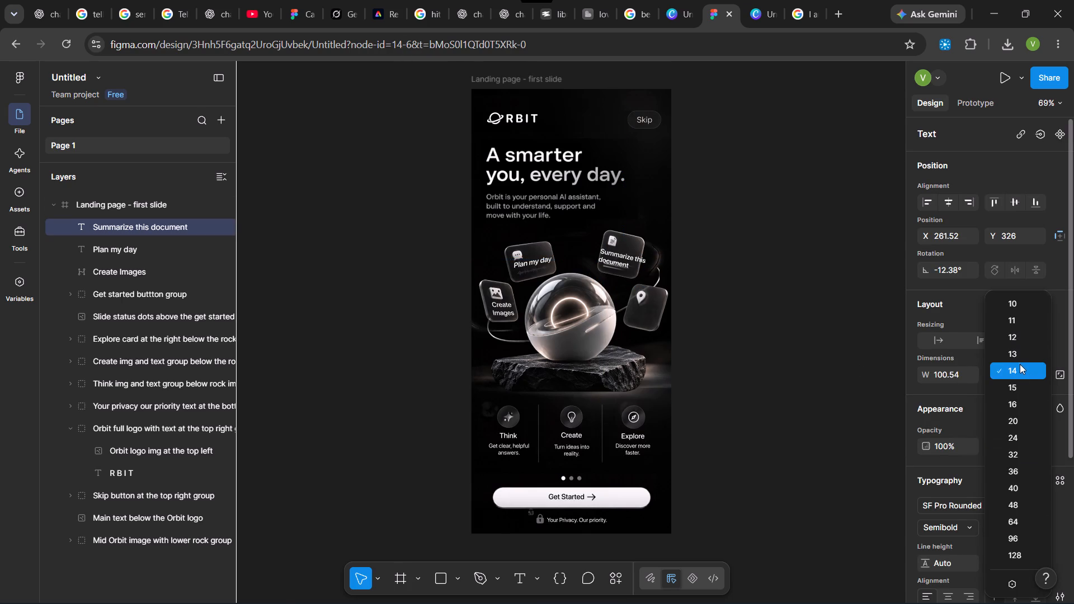
Move the Summarize this document text to about X 266, Y 317 on its tilted card.
click(620, 258)
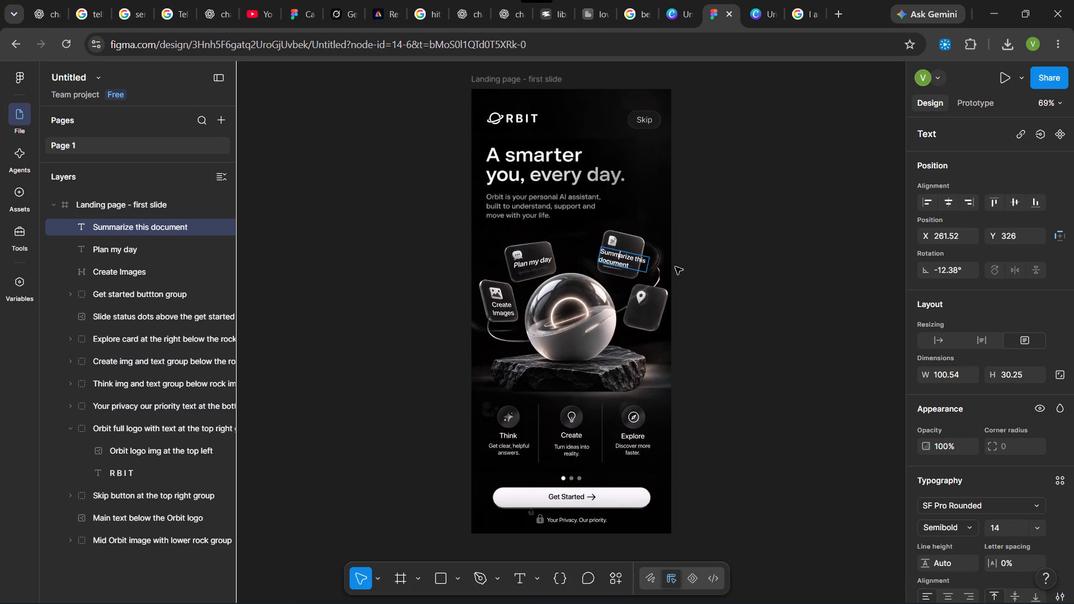
click(727, 270)
click(620, 259)
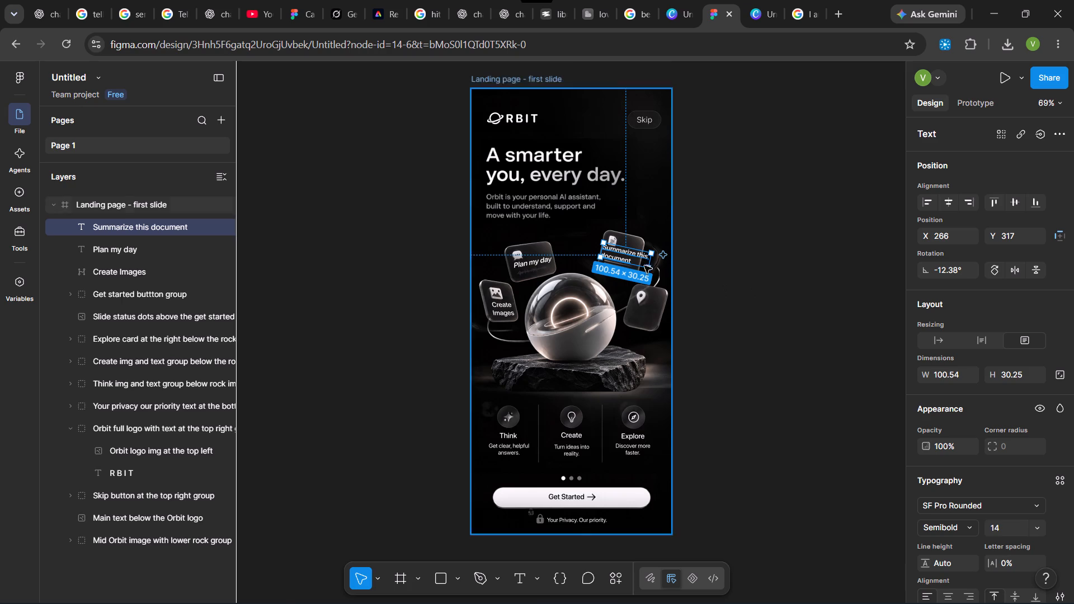
double_click(637, 252)
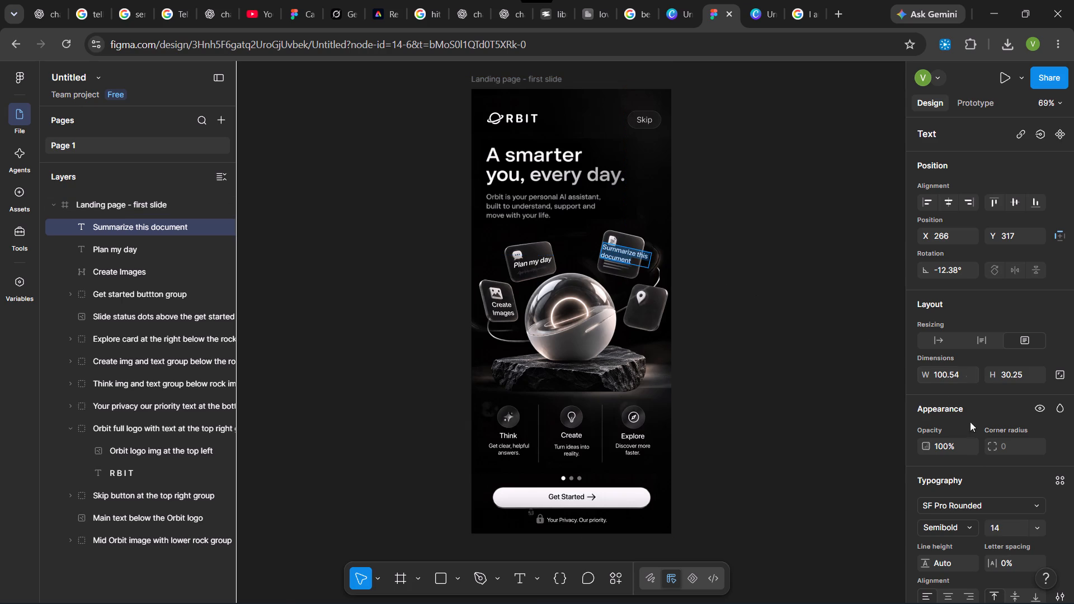
click(1034, 526)
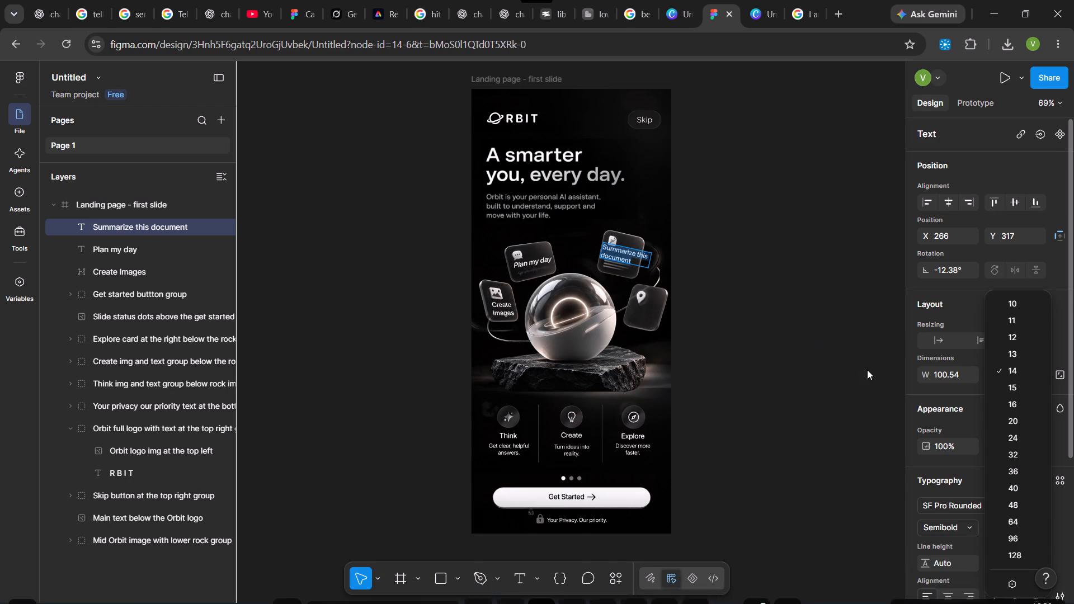
Select all of the Plan my day text and set its font size to 12.
double_click(547, 258)
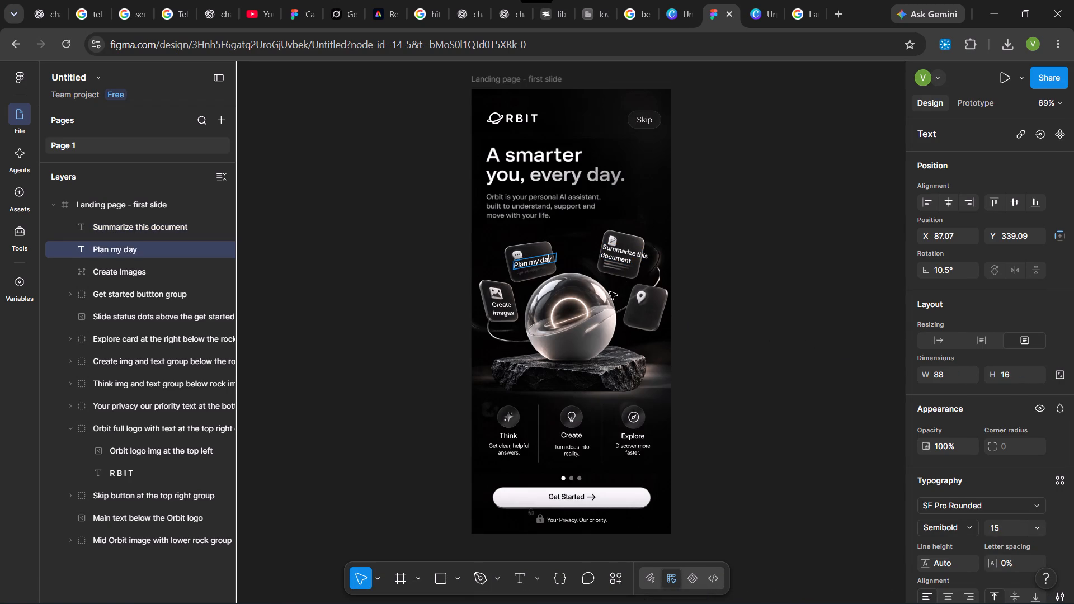
key(ctrl+a)
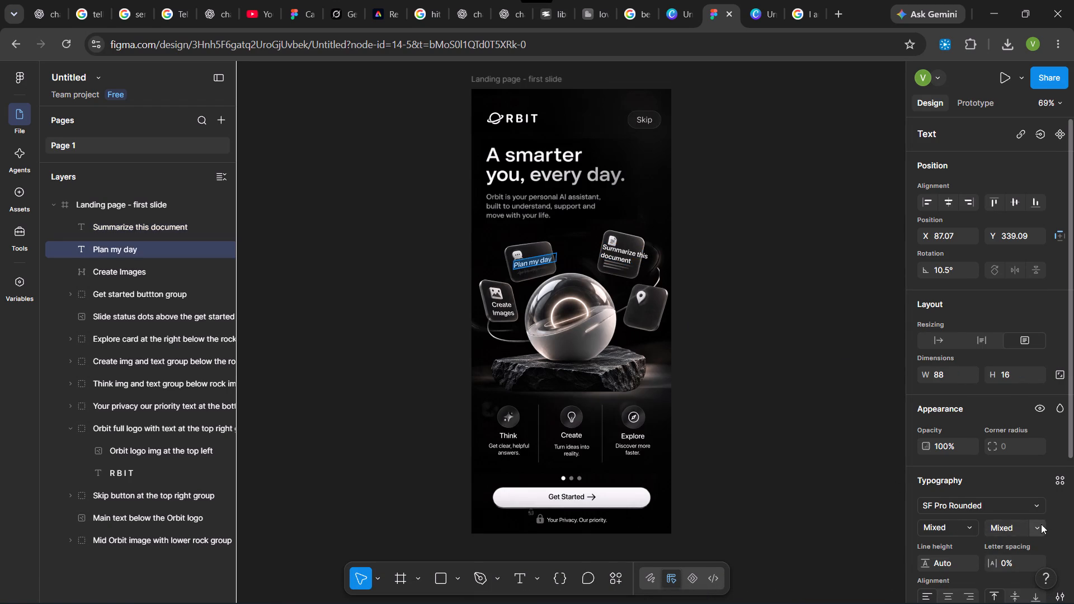
click(1038, 527)
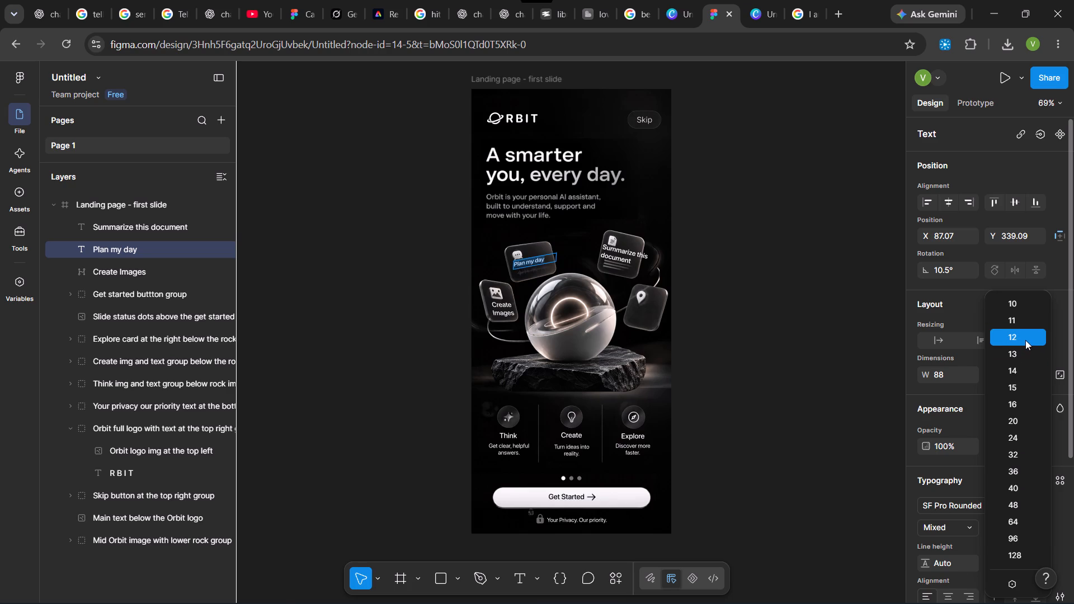
click(1025, 340)
Delete the Create Images vector path label from the image card.
double_click(496, 307)
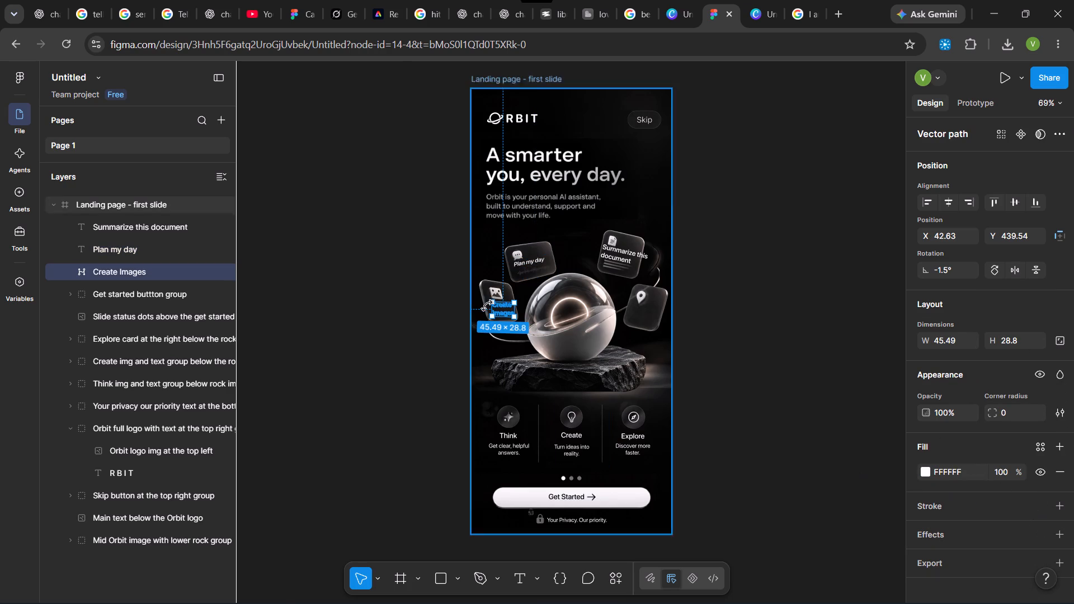
click(500, 308)
right_click(508, 311)
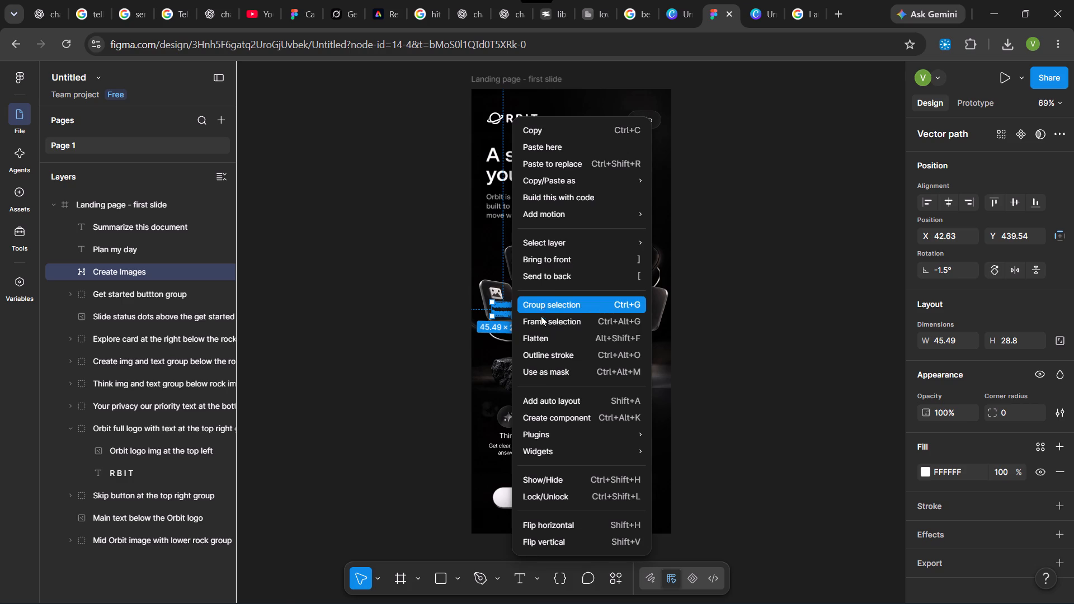
click(127, 271)
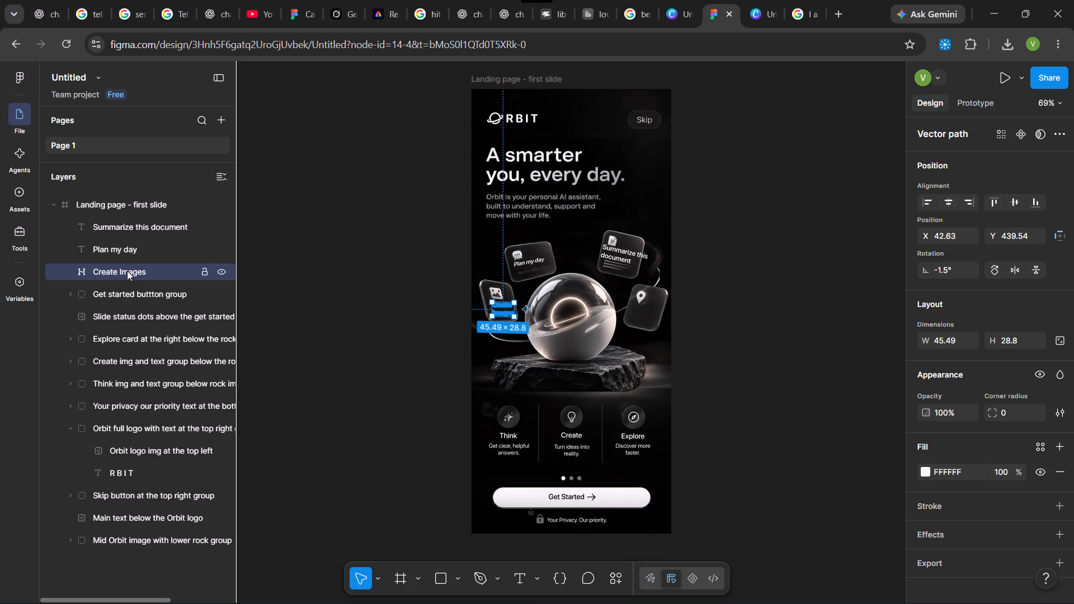
key(Delete)
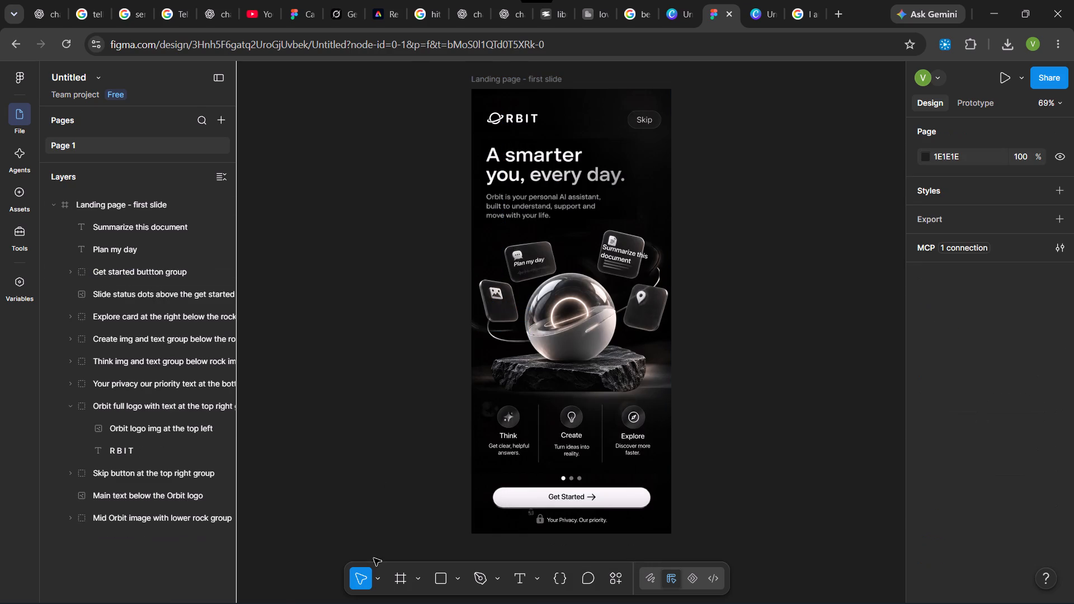
Draw a text box about 72 × 28 below the card's image icon and enter "Create Images" in it.
click(521, 579)
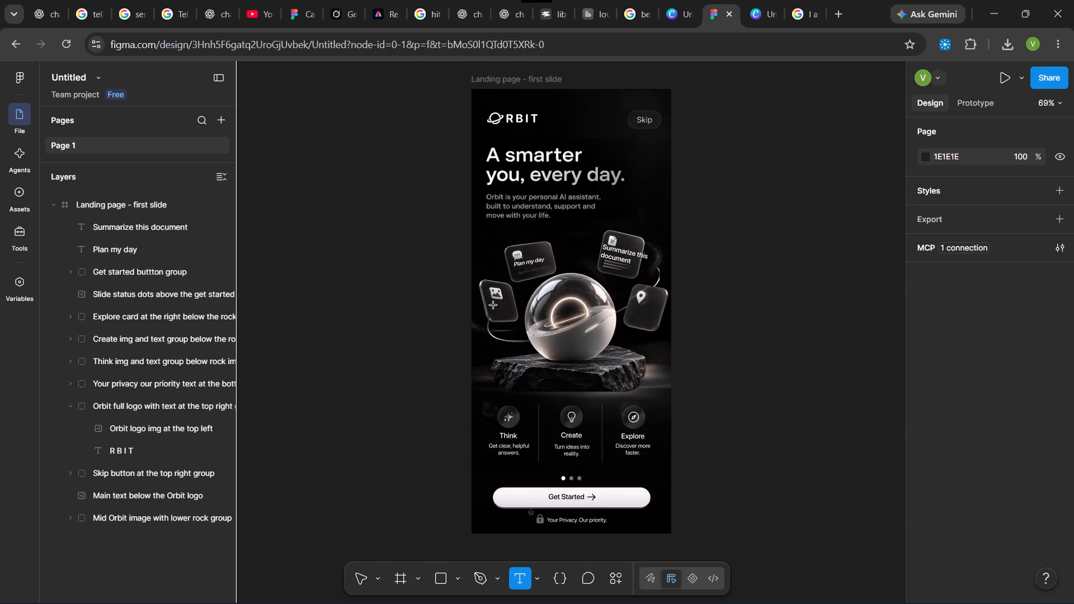
drag(486, 302, 524, 317)
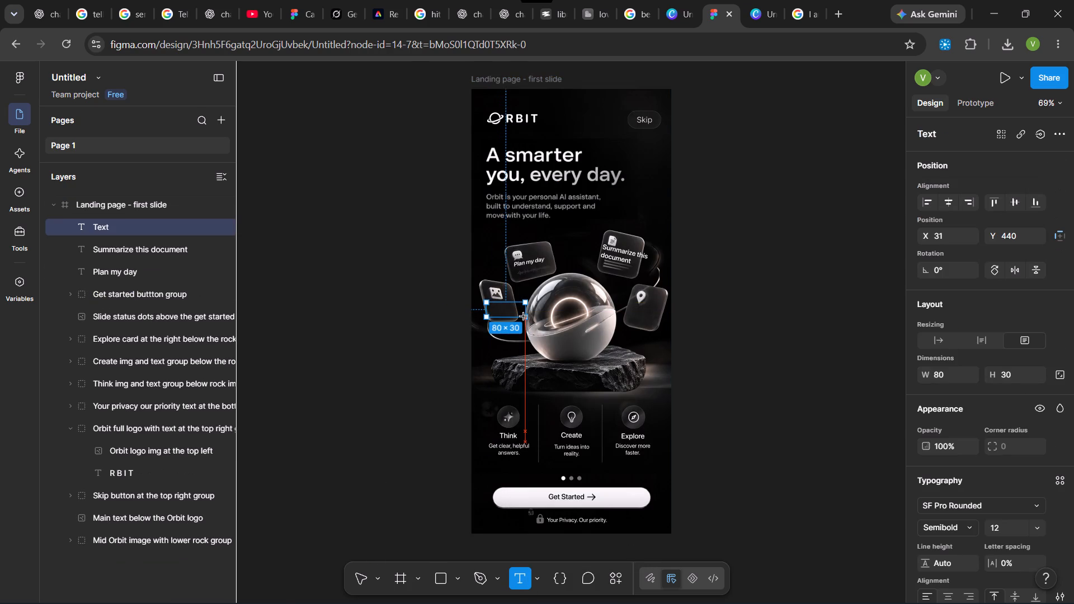
drag(524, 317, 519, 316)
key(shift+c)
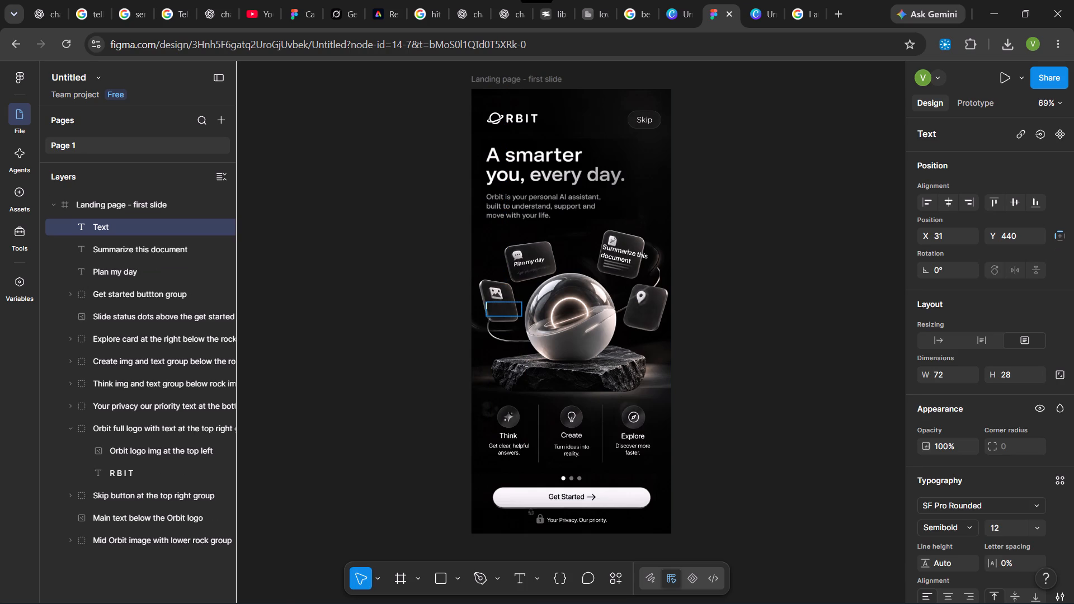
key(BackSpace)
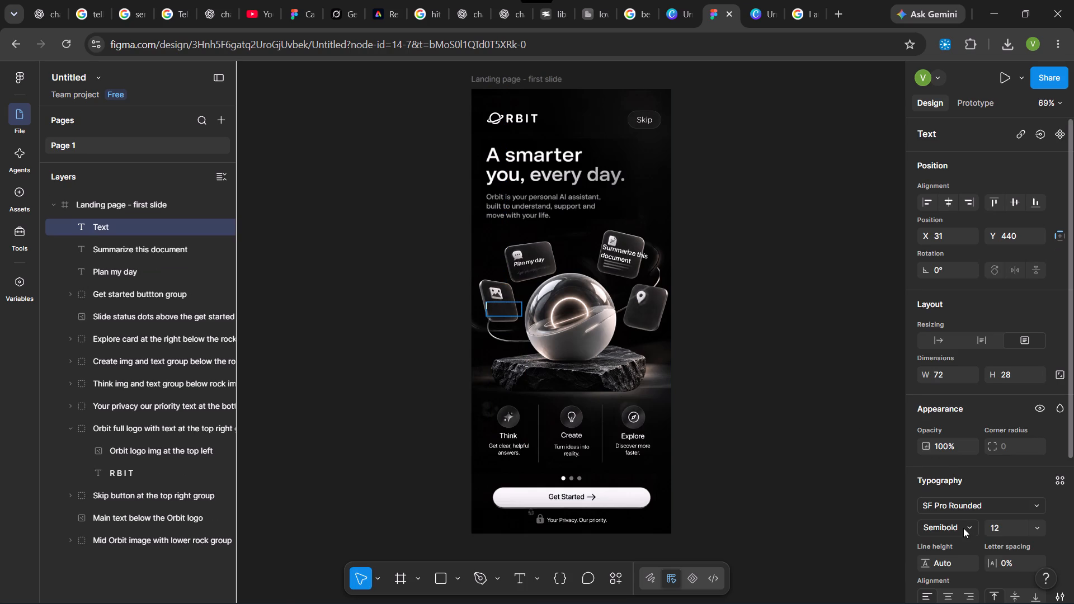
click(966, 534)
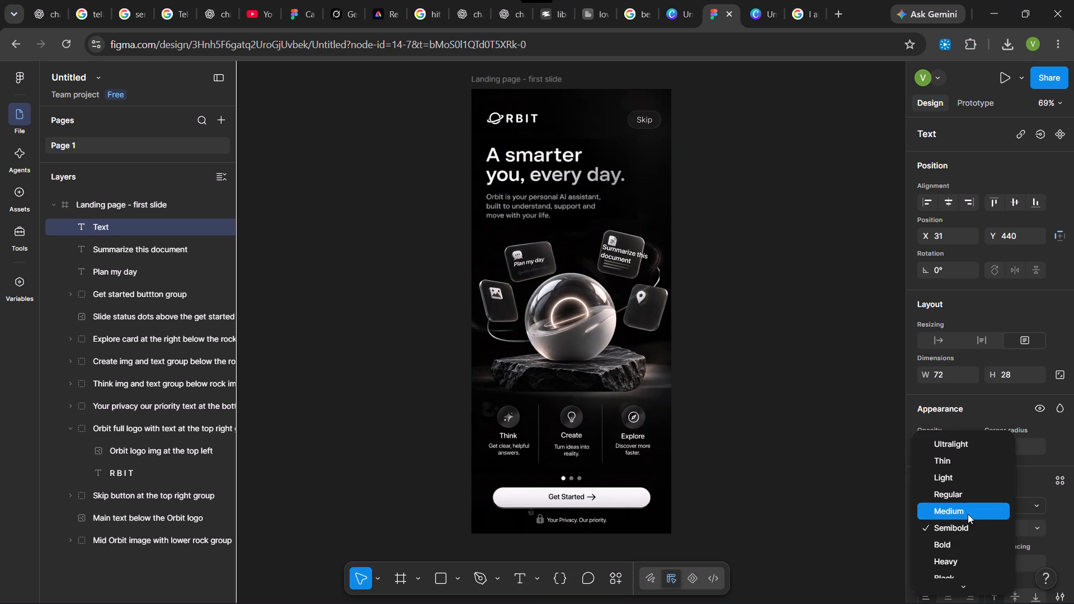
click(1030, 527)
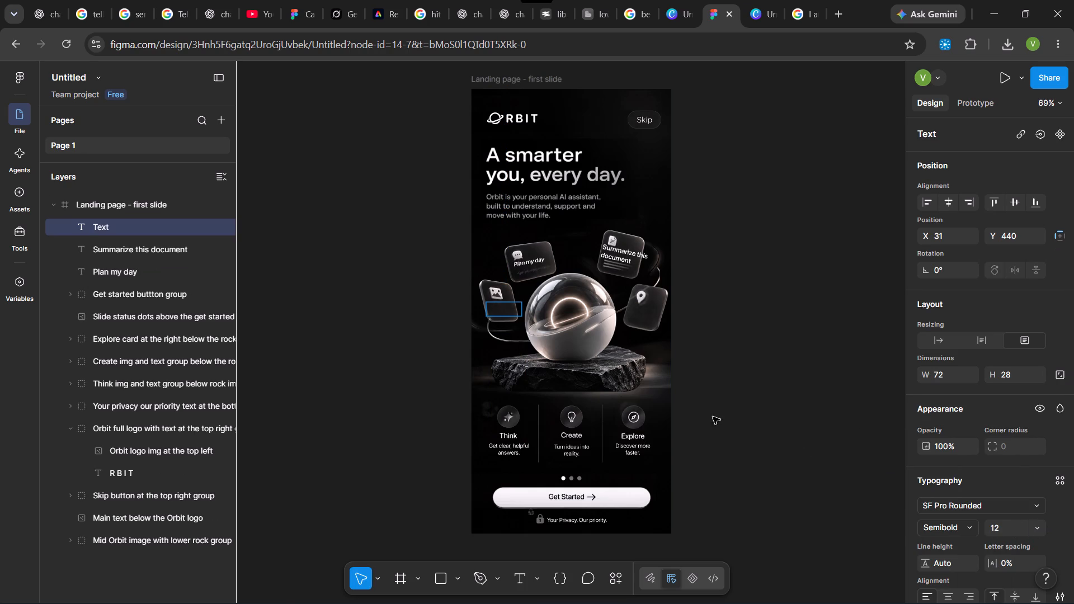
text(Create)
key(space)
text(Images)
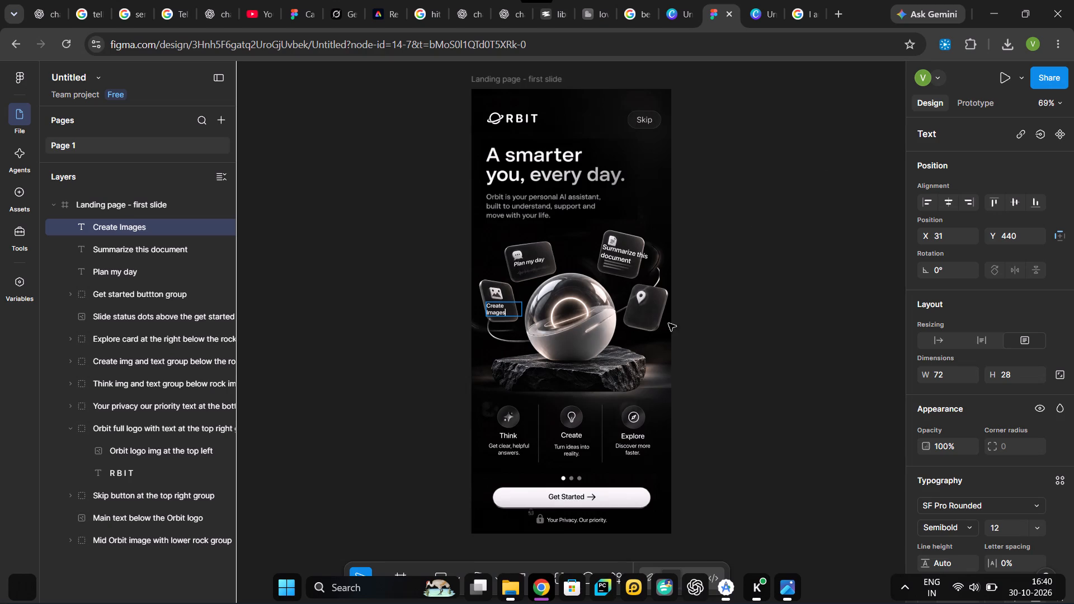
key(Return)
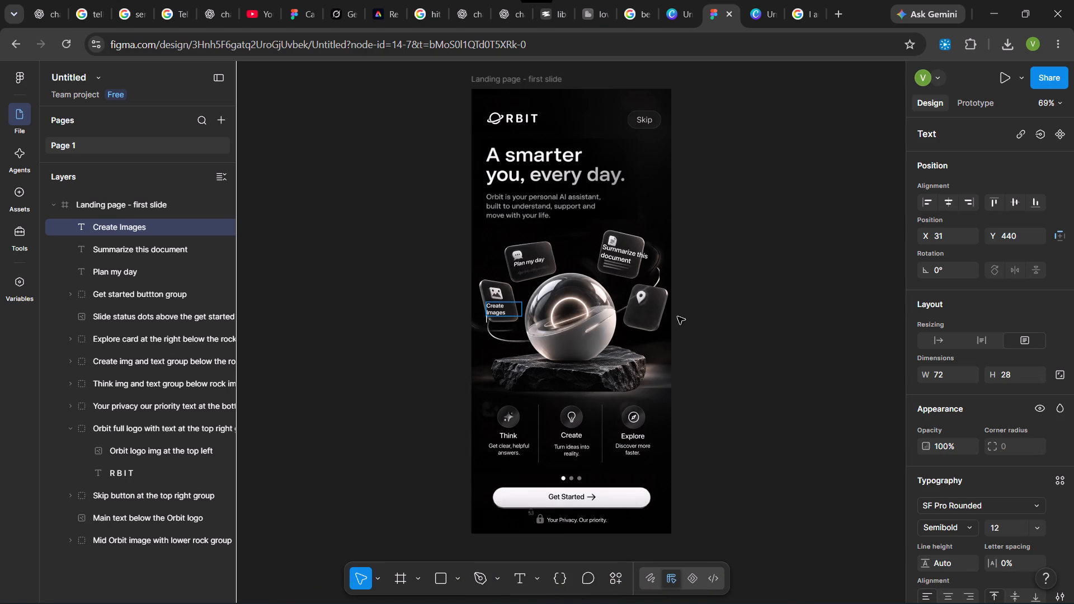
key(BackSpace)
click(497, 314)
click(809, 341)
Move the Create Images text to about X 43, Y 437 on its card and rotate it to about 1.4°.
drag(499, 309, 502, 309)
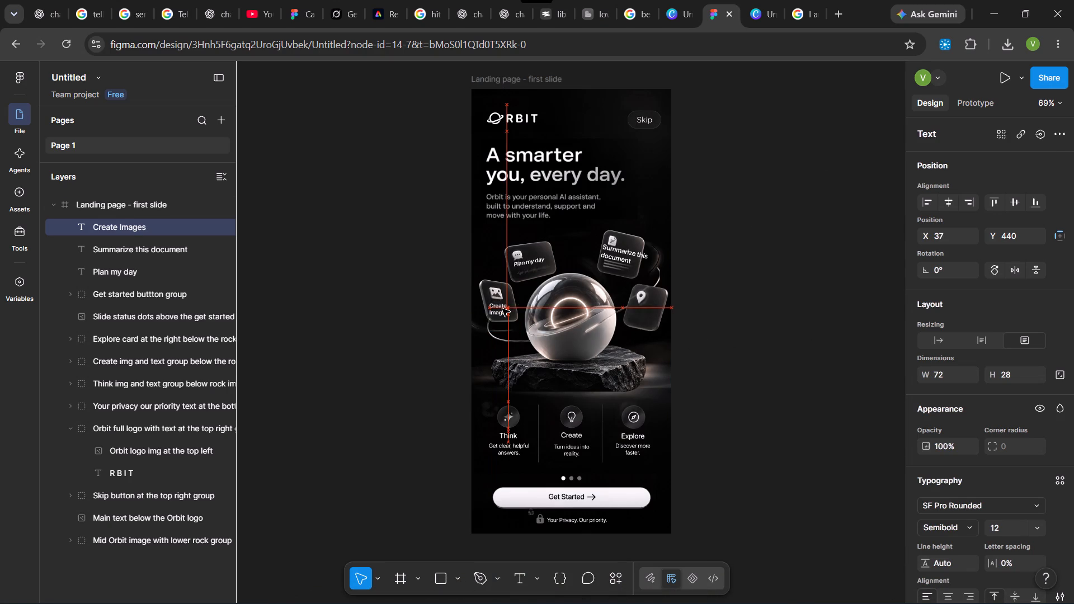
drag(502, 309, 506, 307)
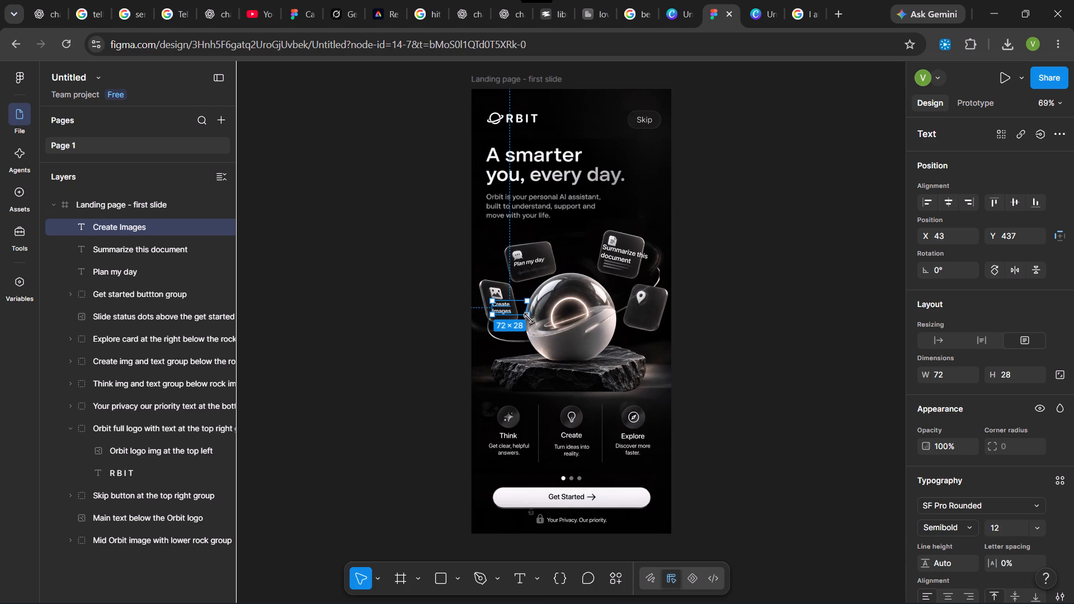
click(531, 320)
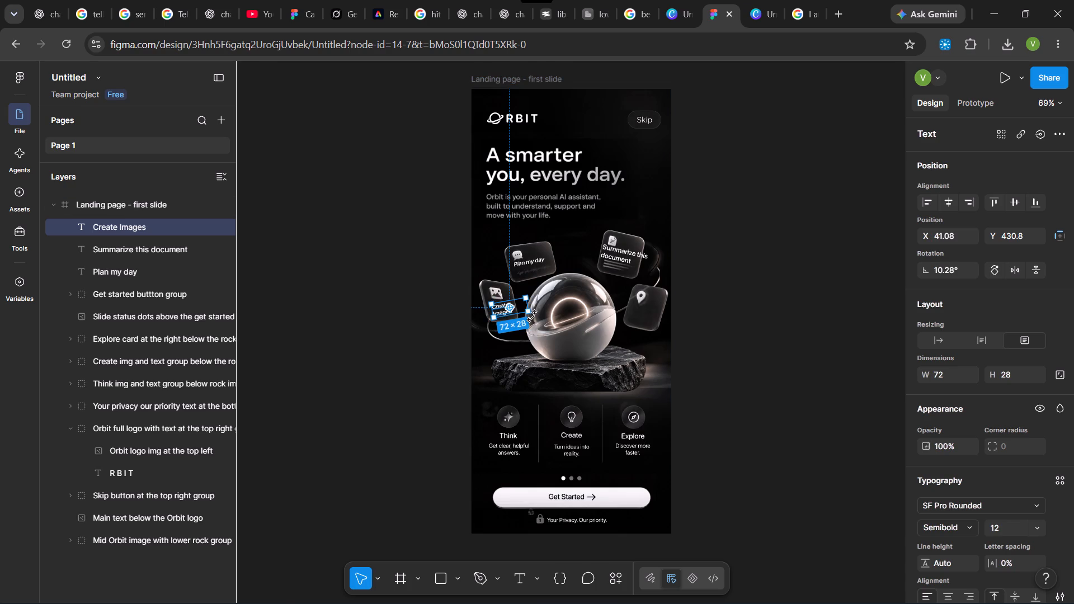
click(835, 392)
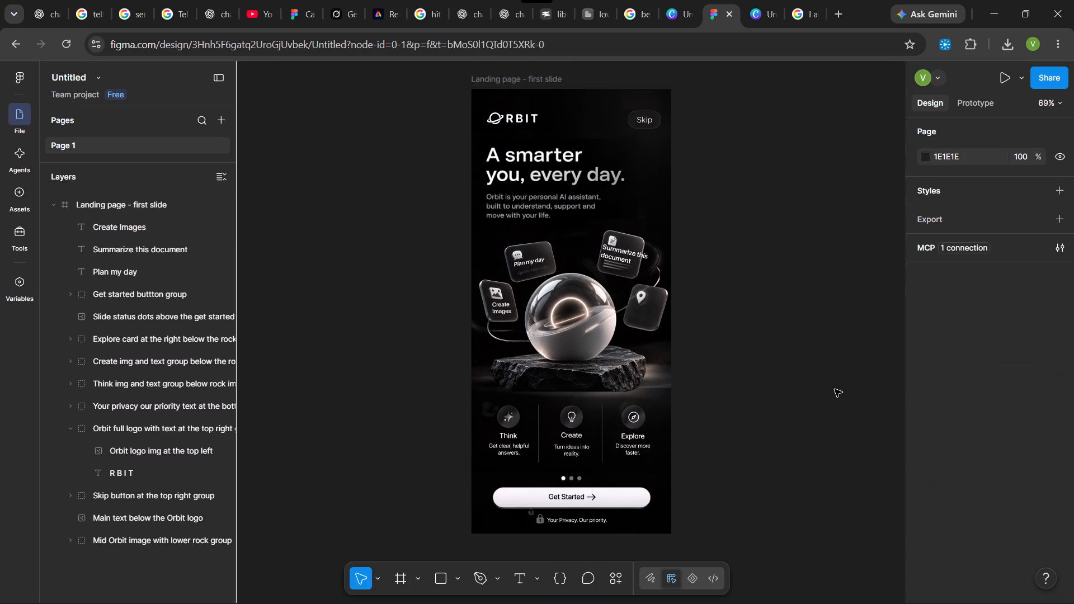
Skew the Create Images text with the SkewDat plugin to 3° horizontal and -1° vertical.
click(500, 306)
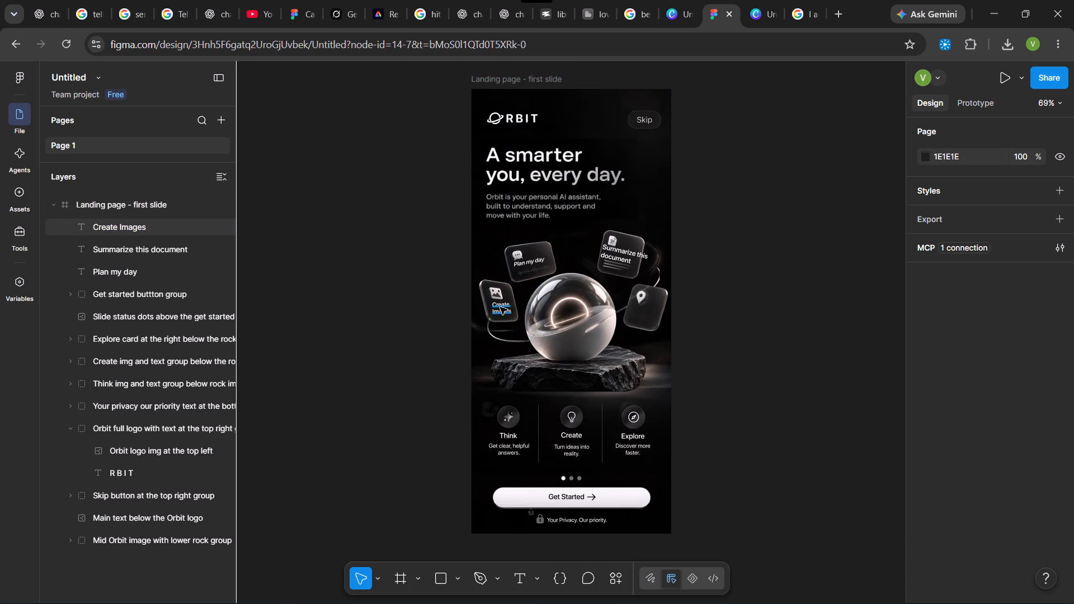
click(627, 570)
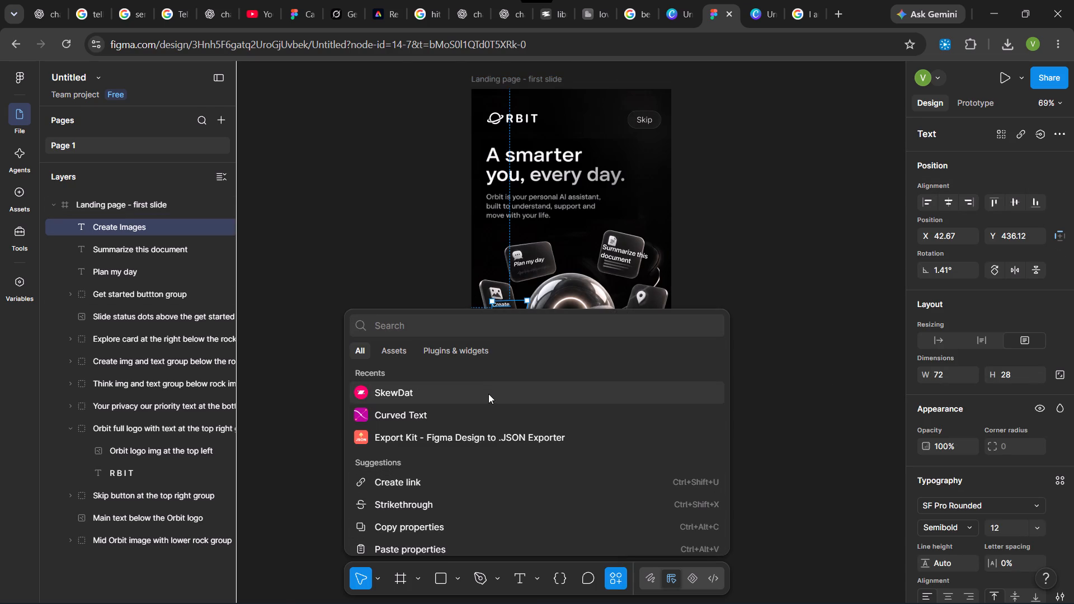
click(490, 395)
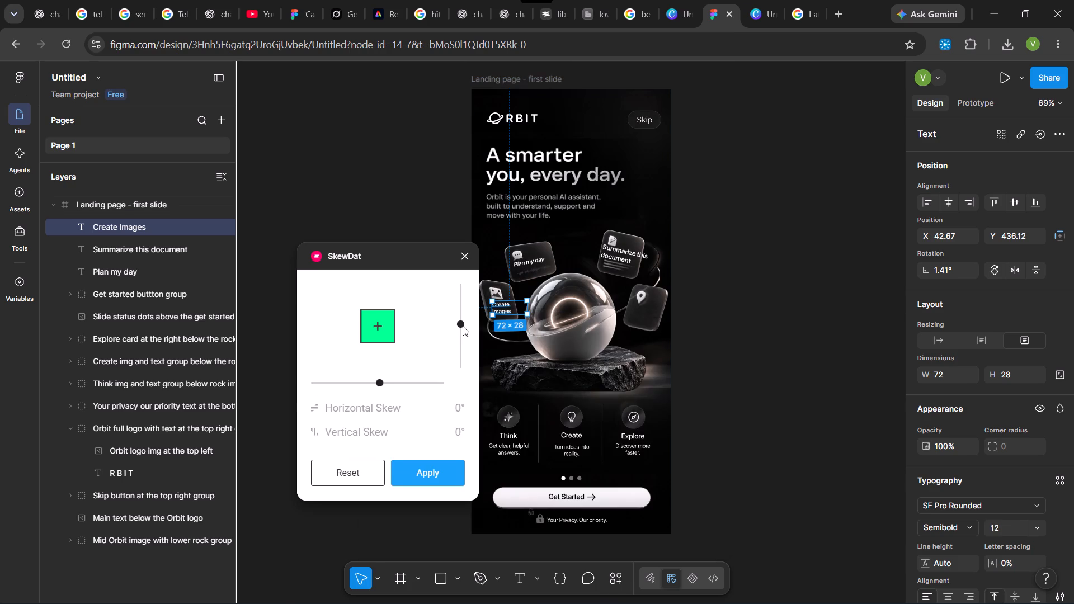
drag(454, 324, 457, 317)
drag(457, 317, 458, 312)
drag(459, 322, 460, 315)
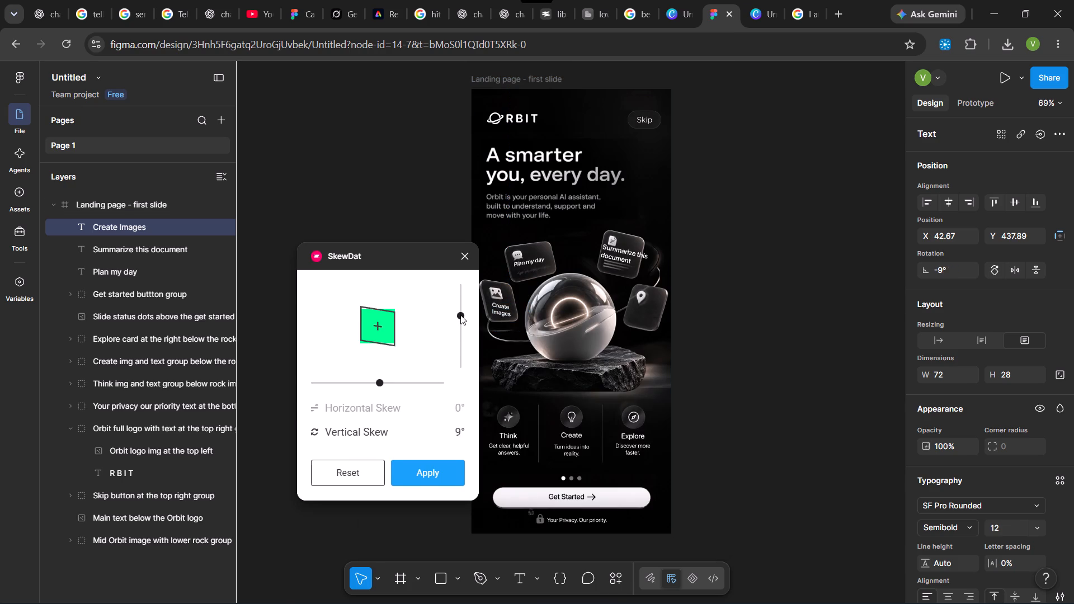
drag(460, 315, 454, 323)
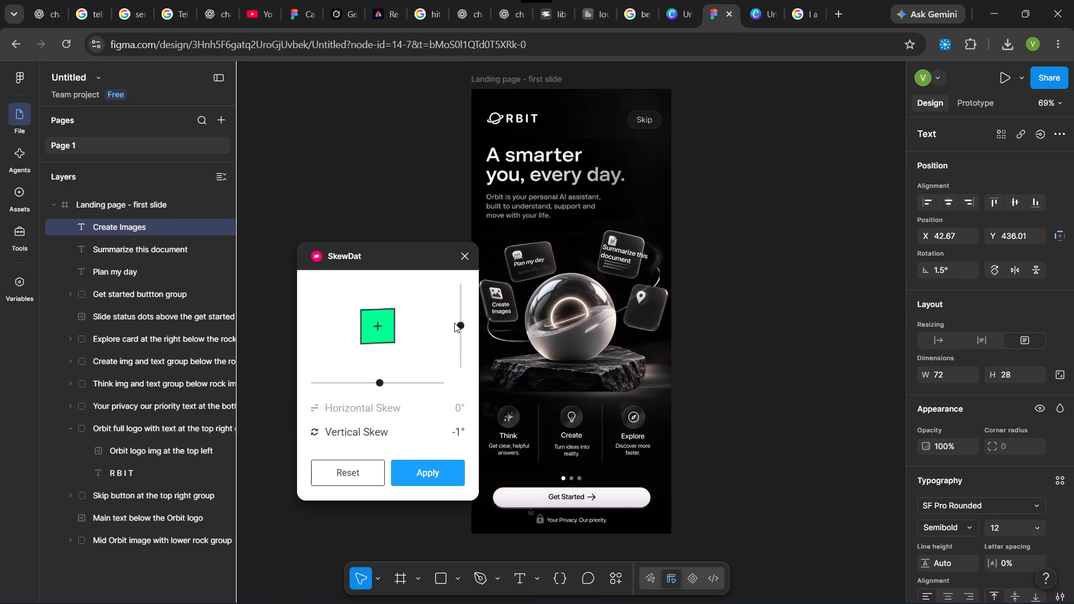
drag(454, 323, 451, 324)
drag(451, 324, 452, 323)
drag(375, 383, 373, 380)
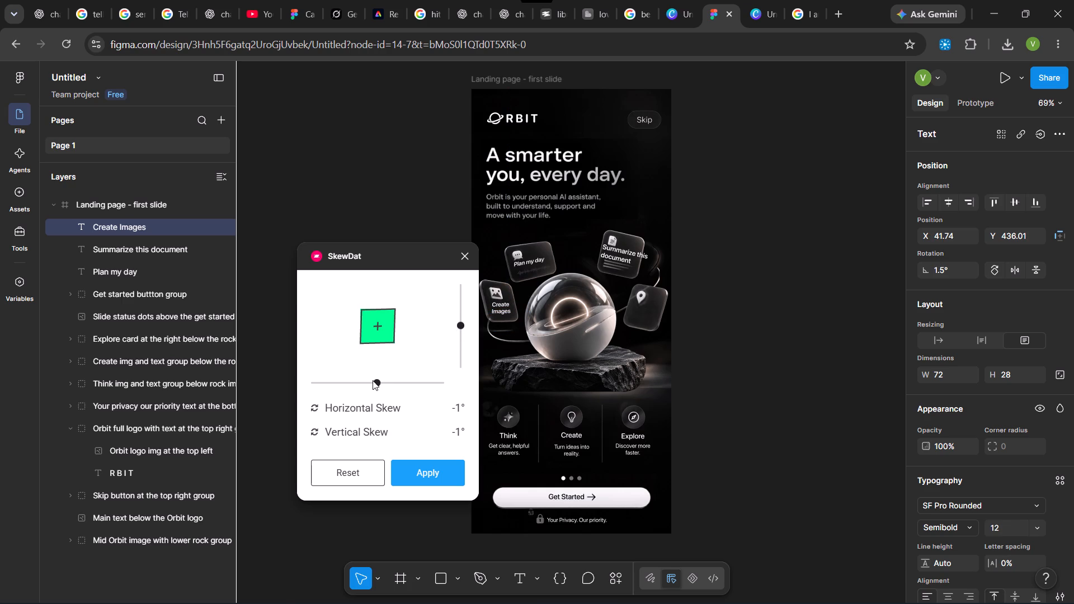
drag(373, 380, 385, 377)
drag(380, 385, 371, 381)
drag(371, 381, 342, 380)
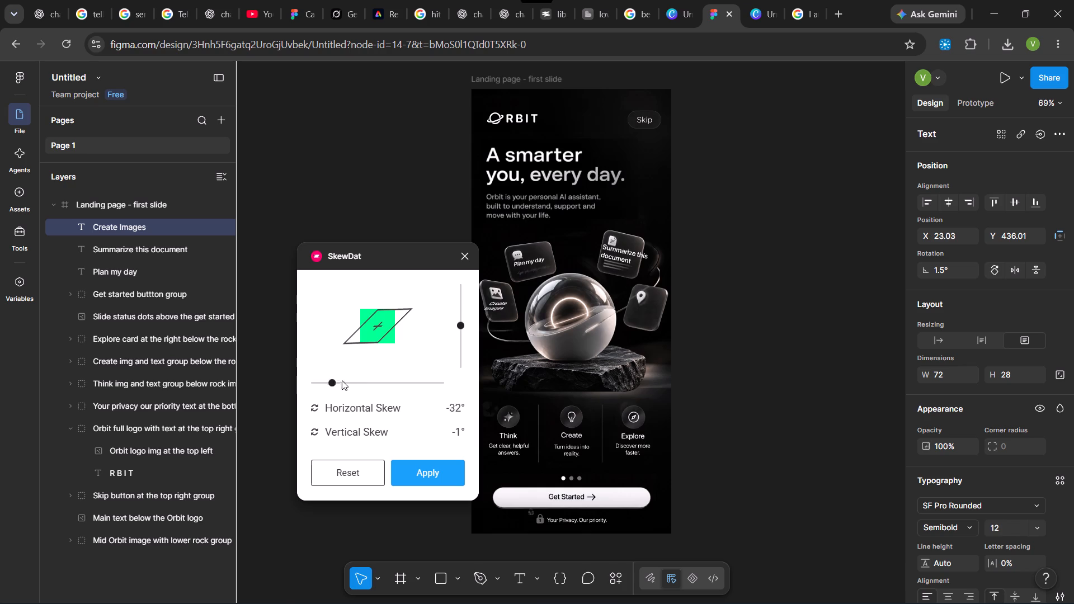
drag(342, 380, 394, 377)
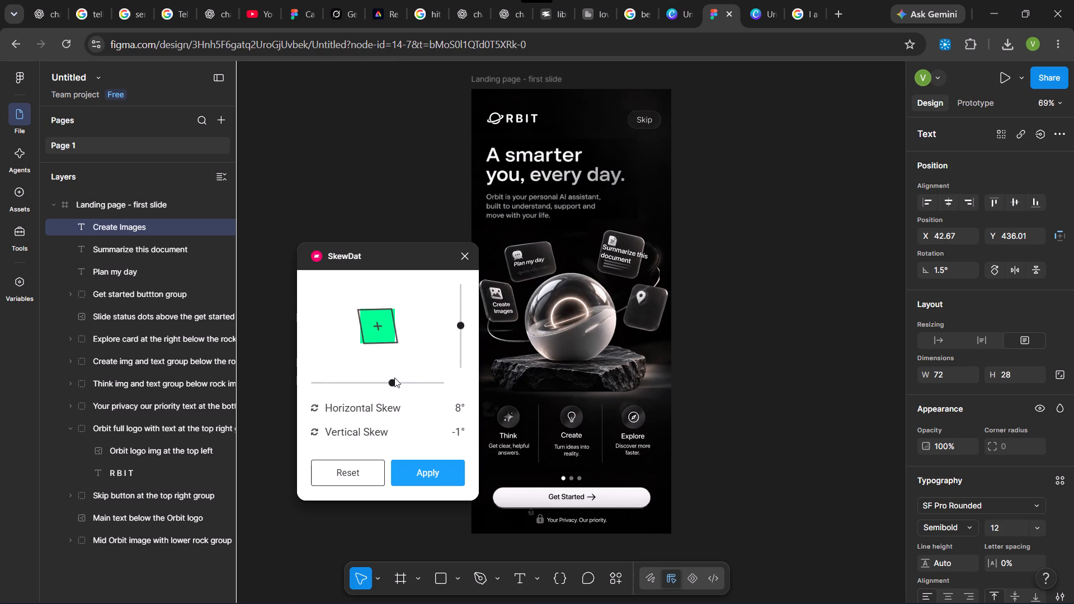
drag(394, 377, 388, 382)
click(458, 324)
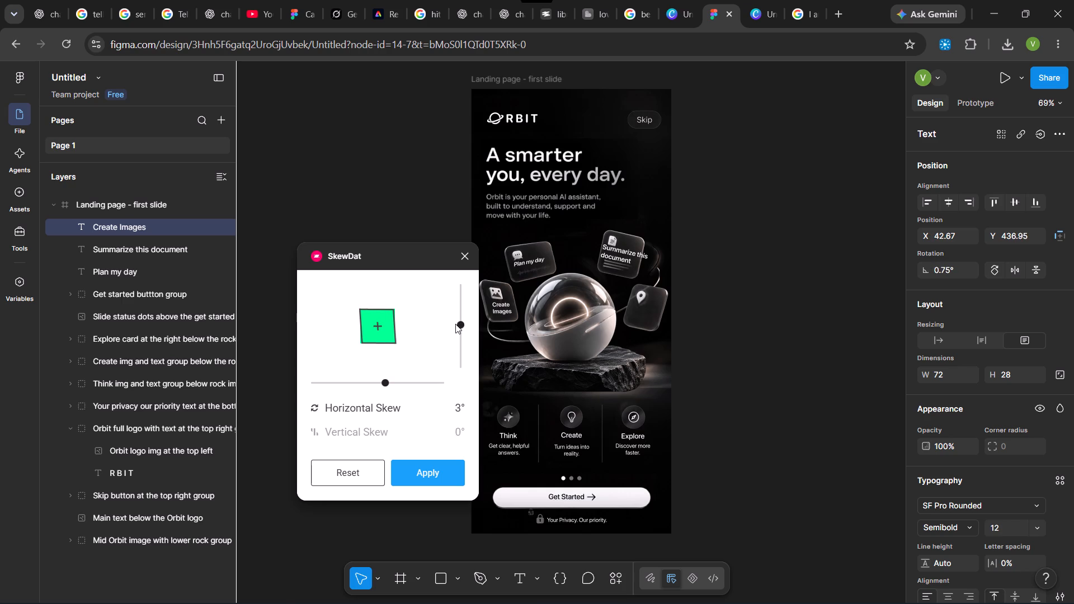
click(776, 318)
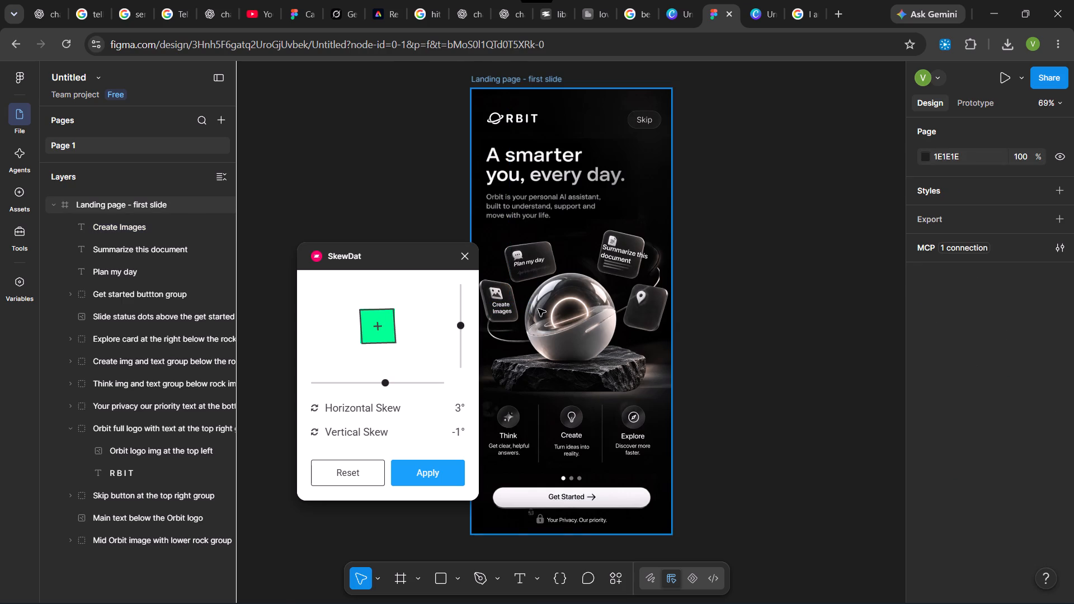
Nudge the Create Images text 1 px left to X 41.67 and close the SkewDat plugin.
click(506, 306)
key(Left)
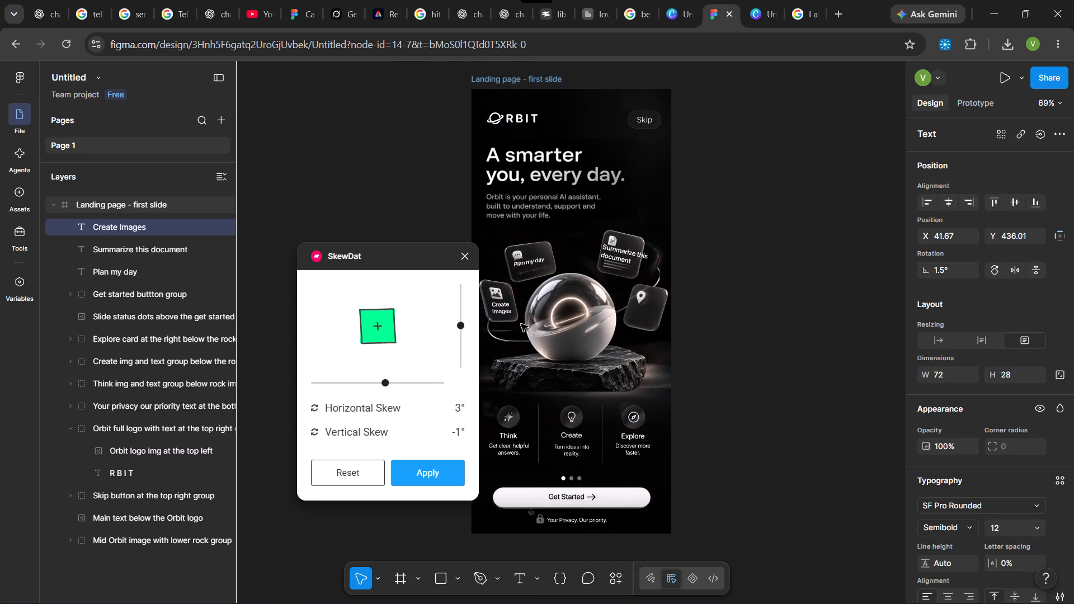
click(771, 300)
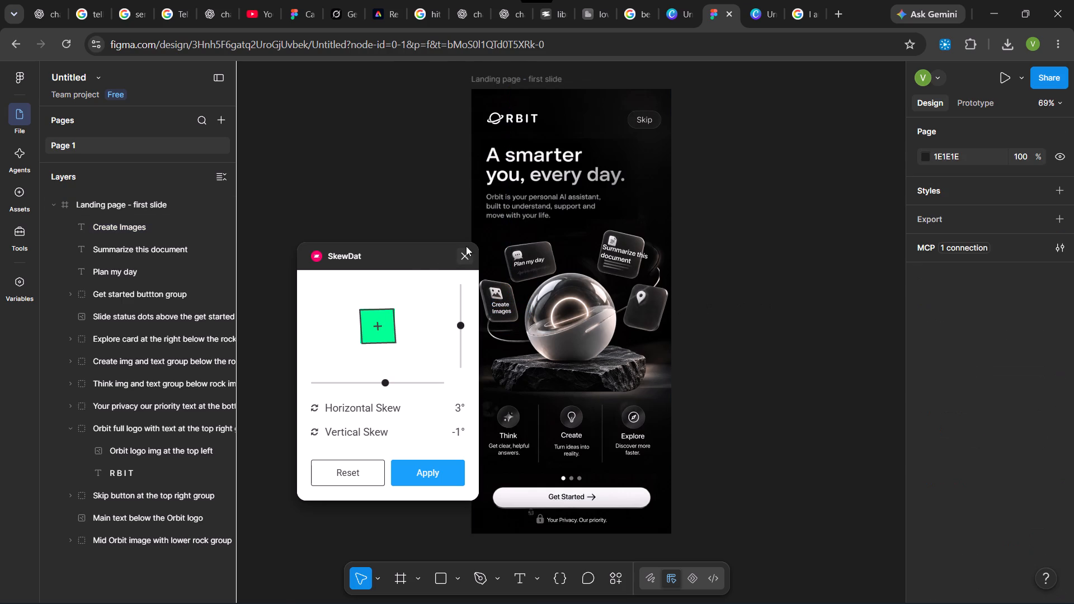
click(469, 252)
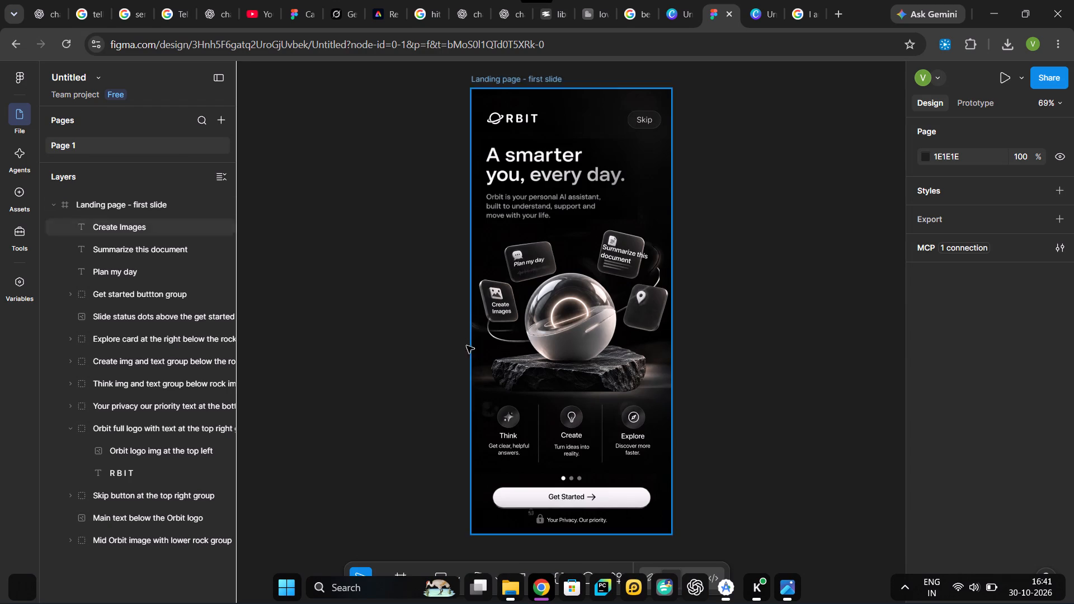
Skew the Create Images text with SkewDat to 2° horizontal and -1° vertical, and apply it.
click(505, 309)
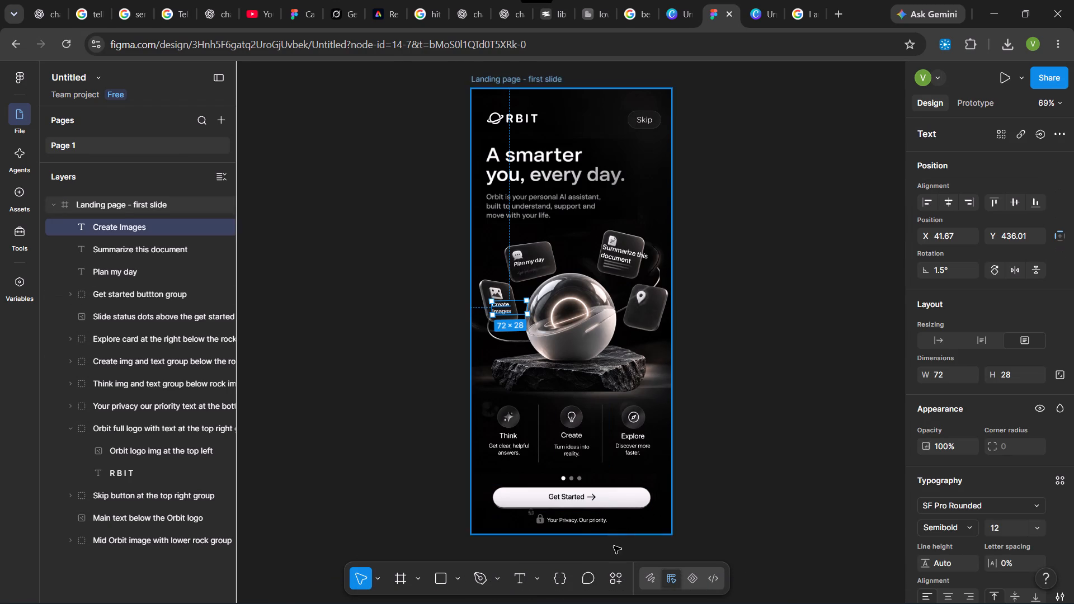
click(619, 579)
click(538, 383)
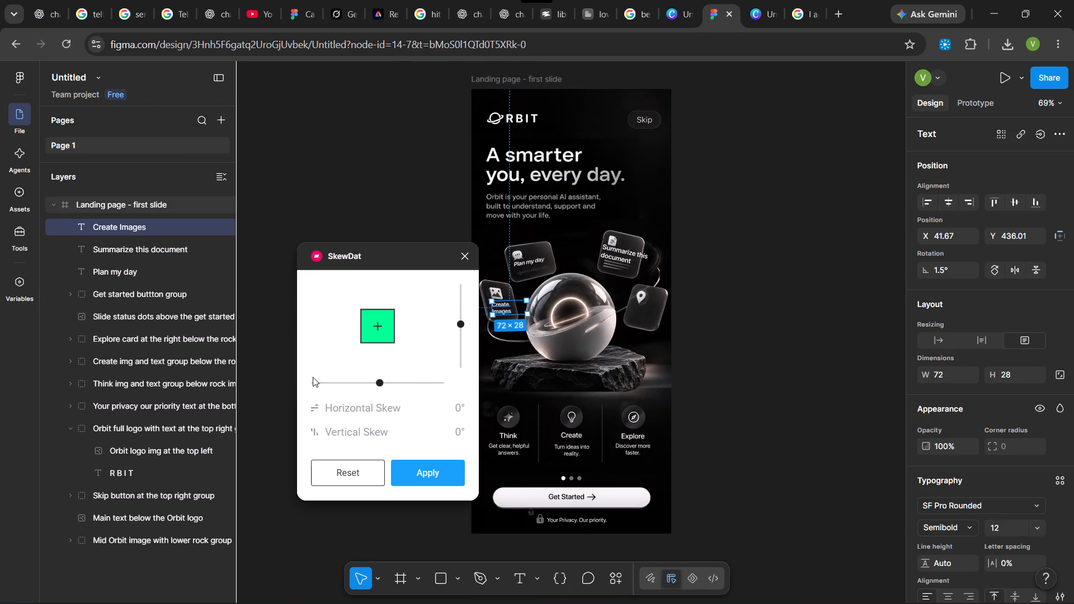
drag(464, 323, 459, 287)
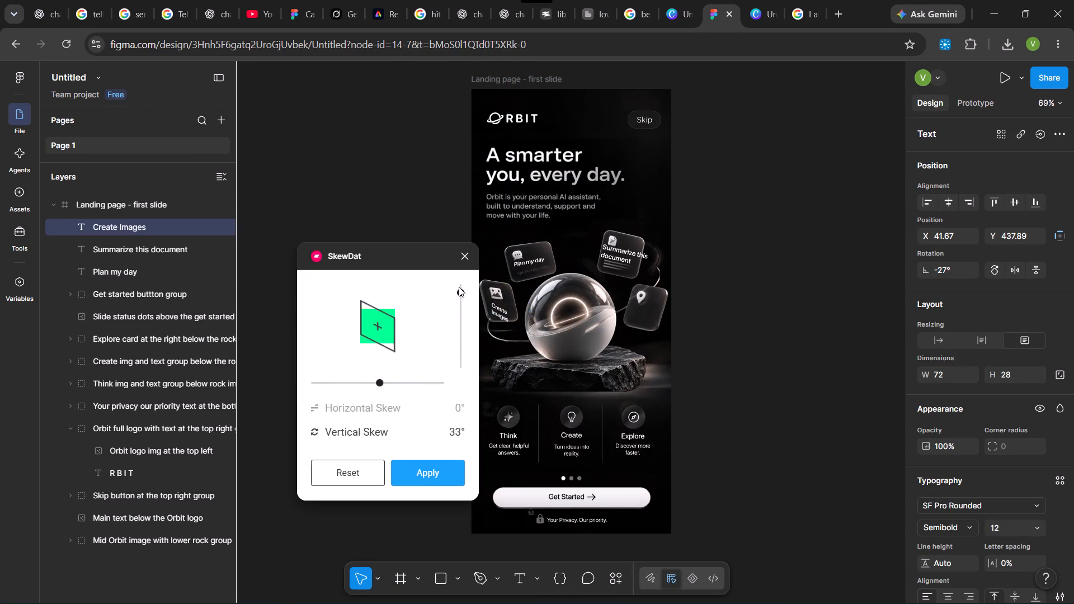
drag(459, 287, 453, 324)
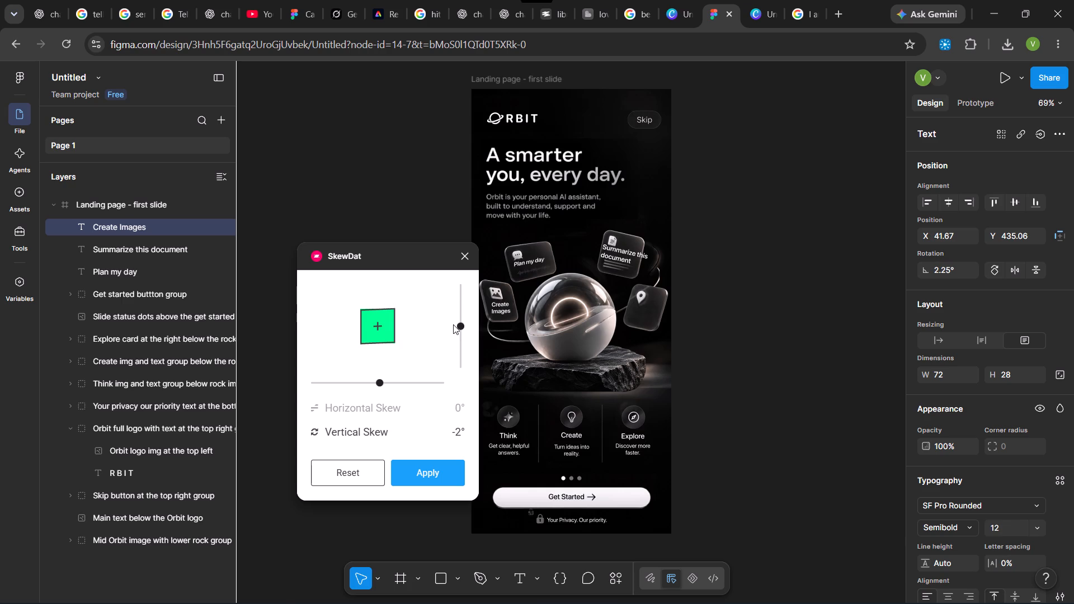
drag(453, 324, 454, 325)
drag(378, 380, 404, 372)
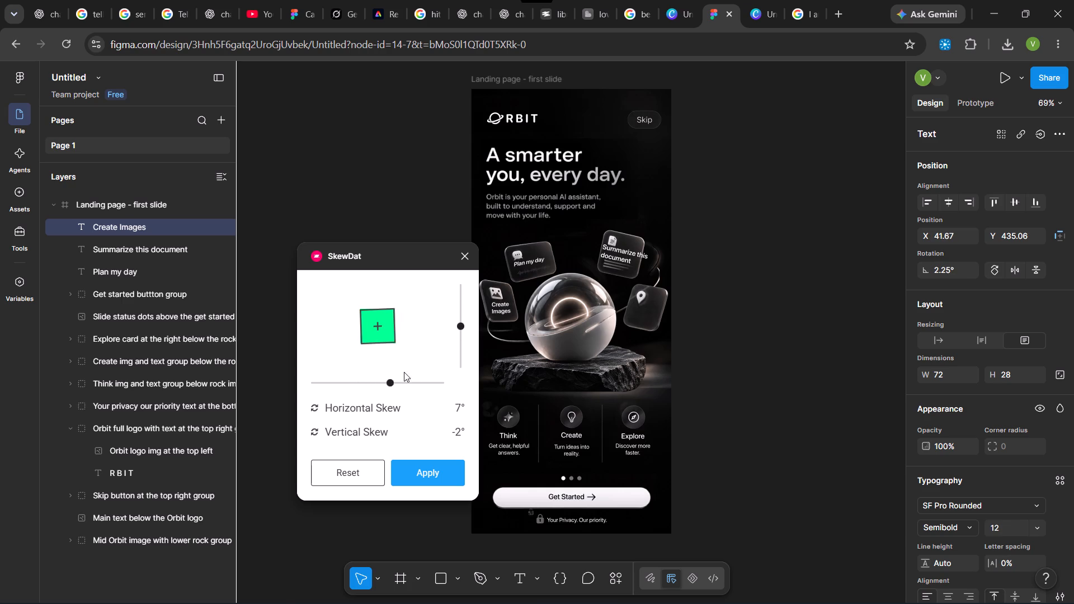
drag(404, 372, 380, 376)
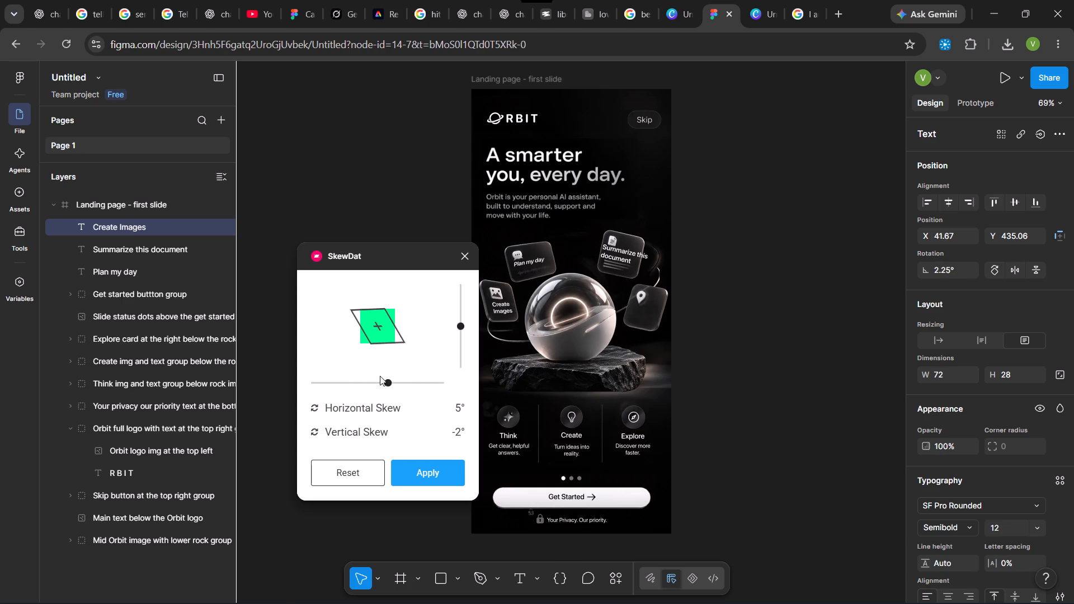
drag(380, 376, 304, 388)
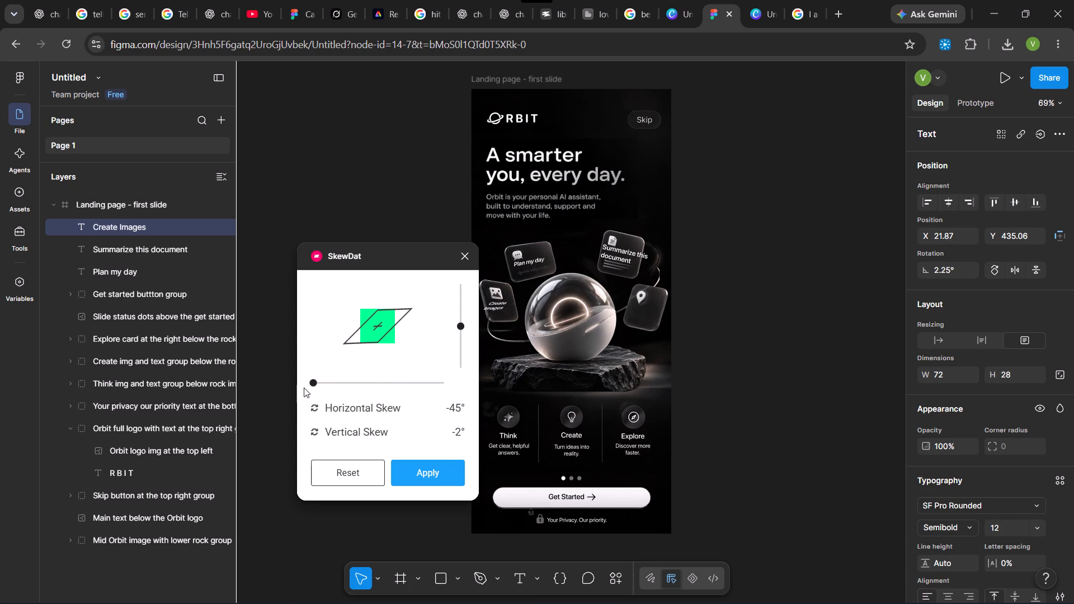
drag(304, 388, 375, 394)
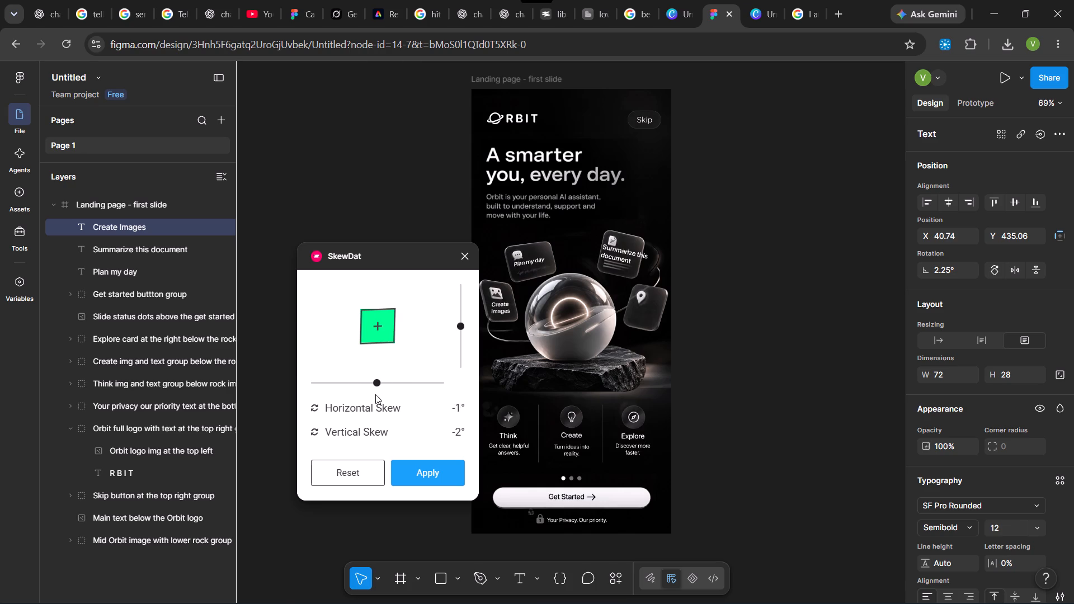
drag(375, 394, 382, 391)
click(461, 325)
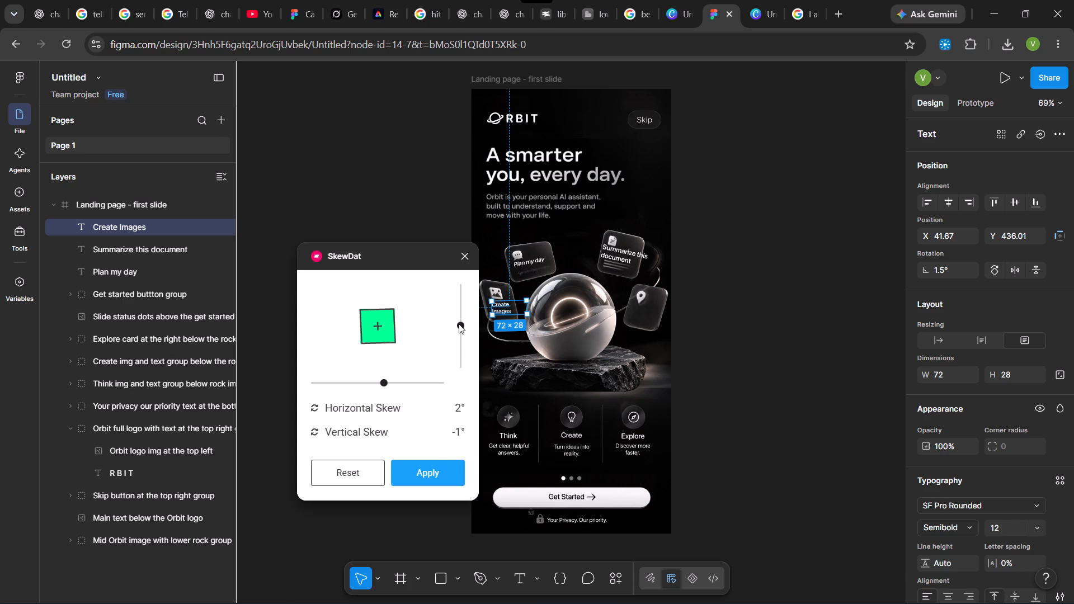
click(432, 468)
click(860, 346)
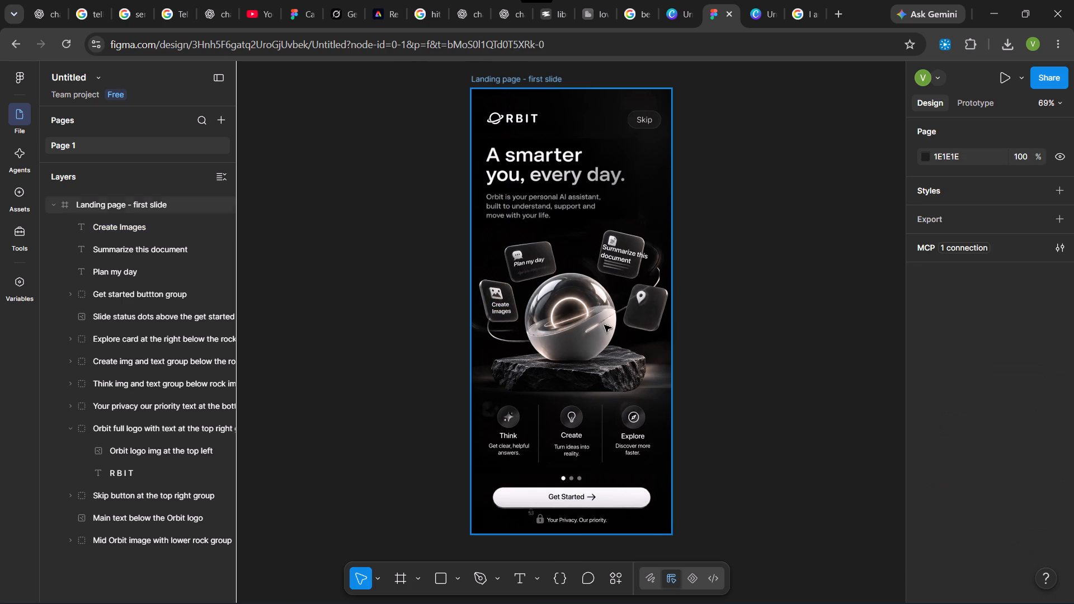
Nudge the Plan my day text 1 px down on its card, to Y 340.09.
click(539, 262)
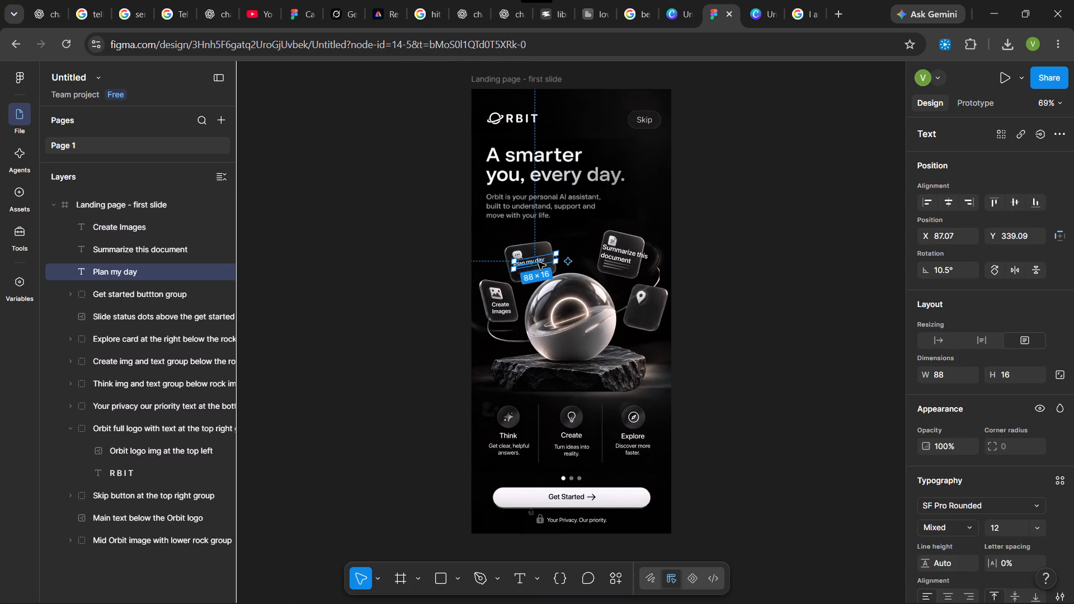
key(Down)
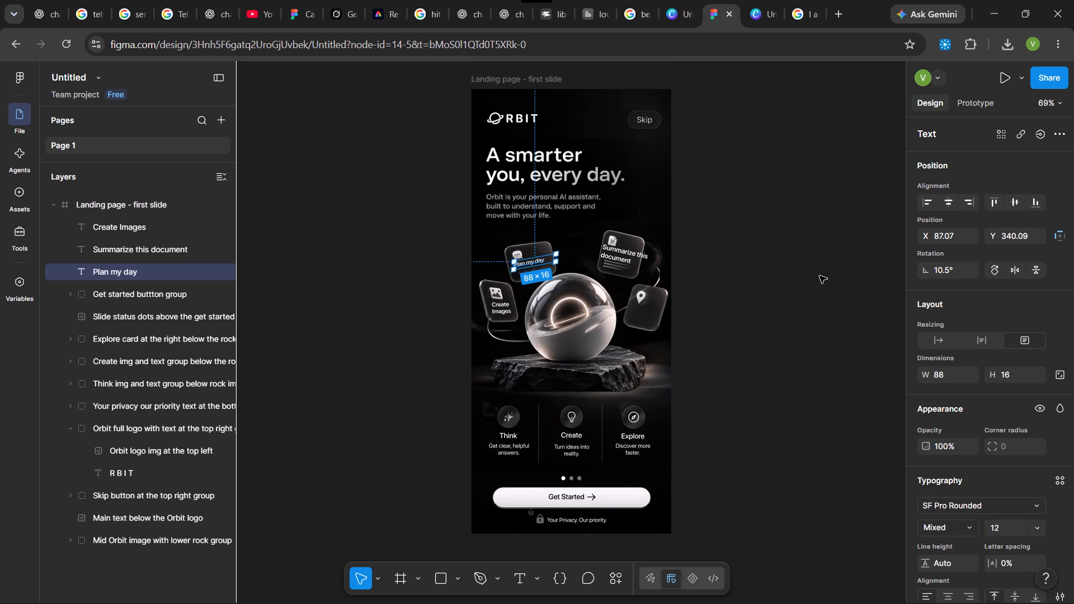
click(809, 281)
Select all of the Summarize this document text and set its font size to 12.
click(633, 258)
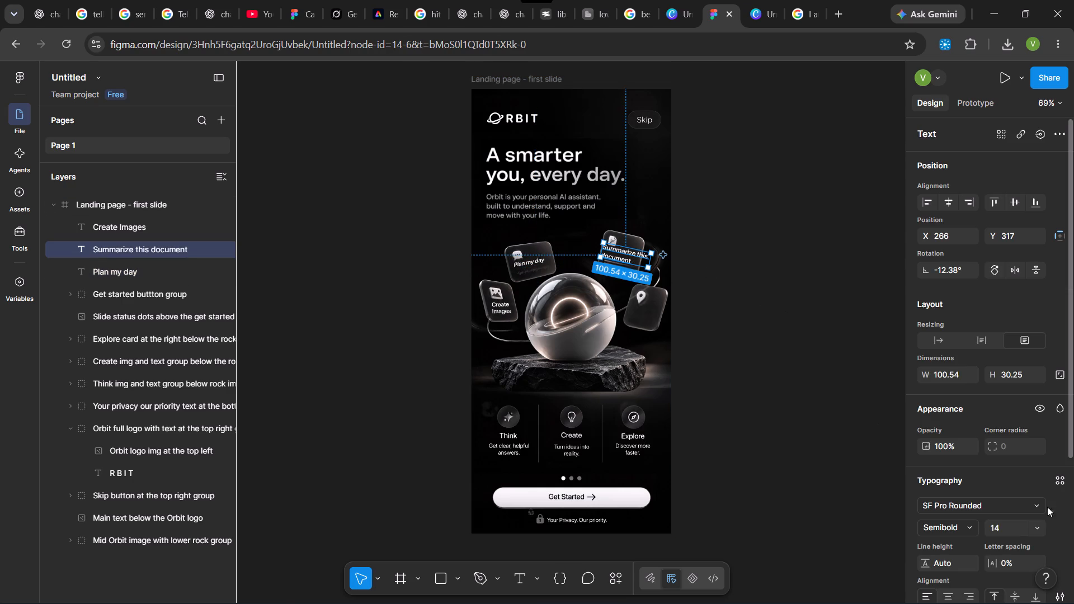
key(ctrl+a)
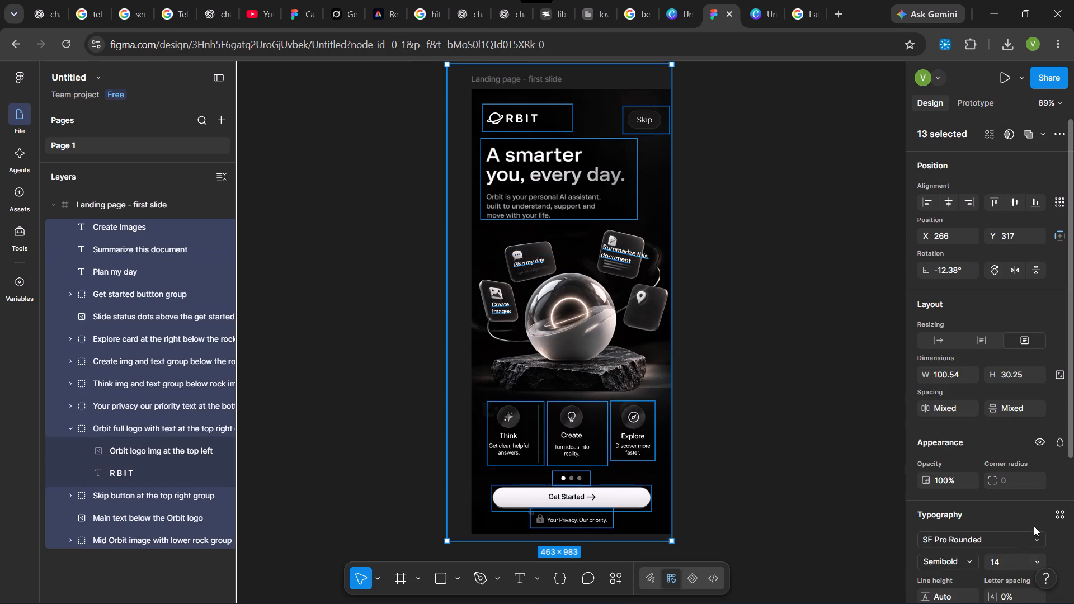
click(798, 283)
double_click(633, 254)
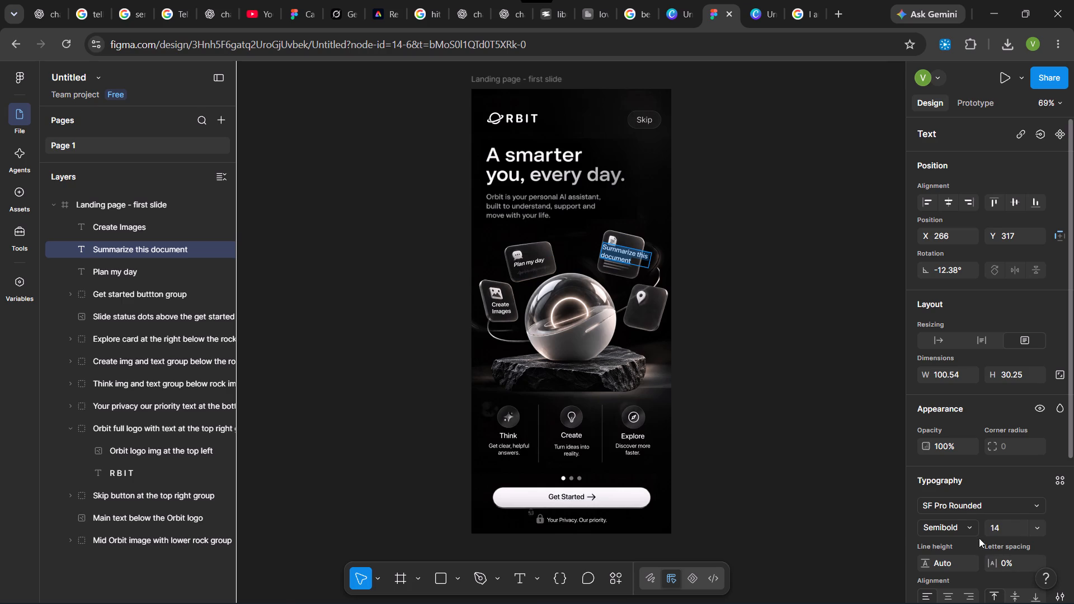
click(971, 531)
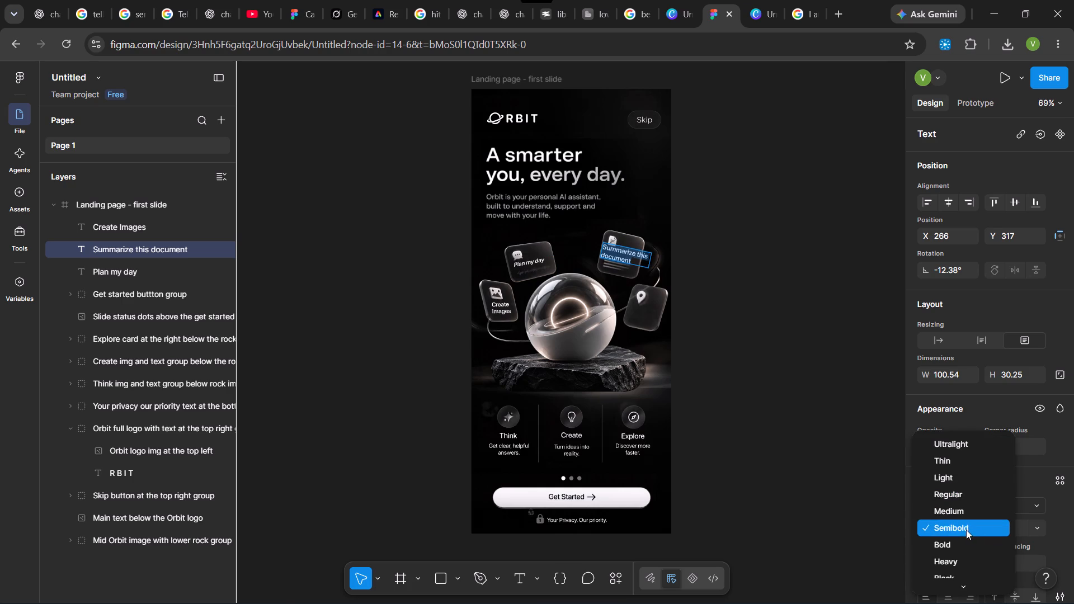
click(1042, 530)
click(1039, 528)
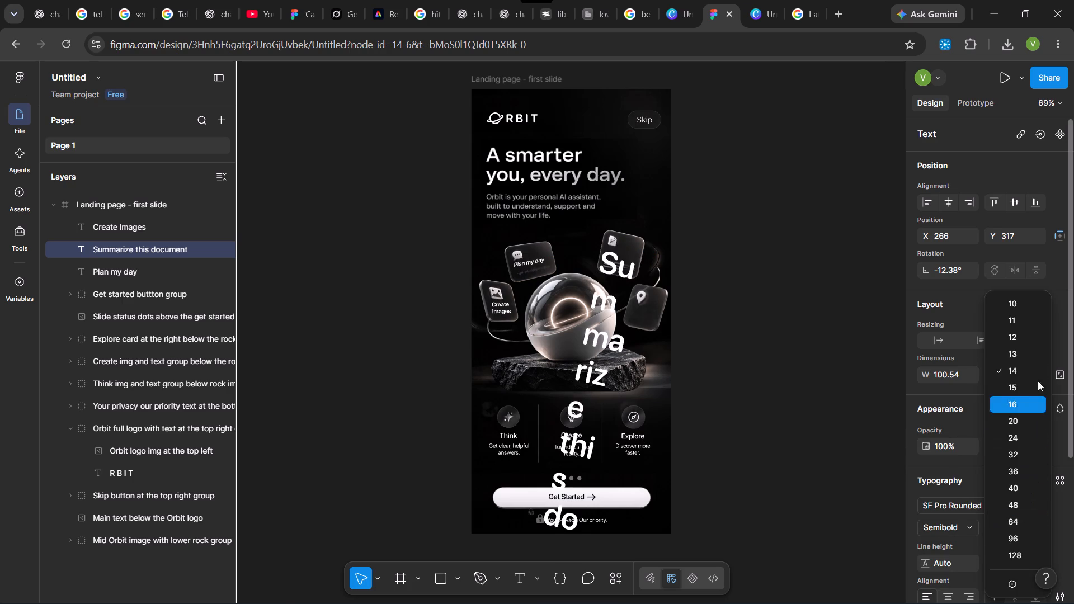
click(1033, 338)
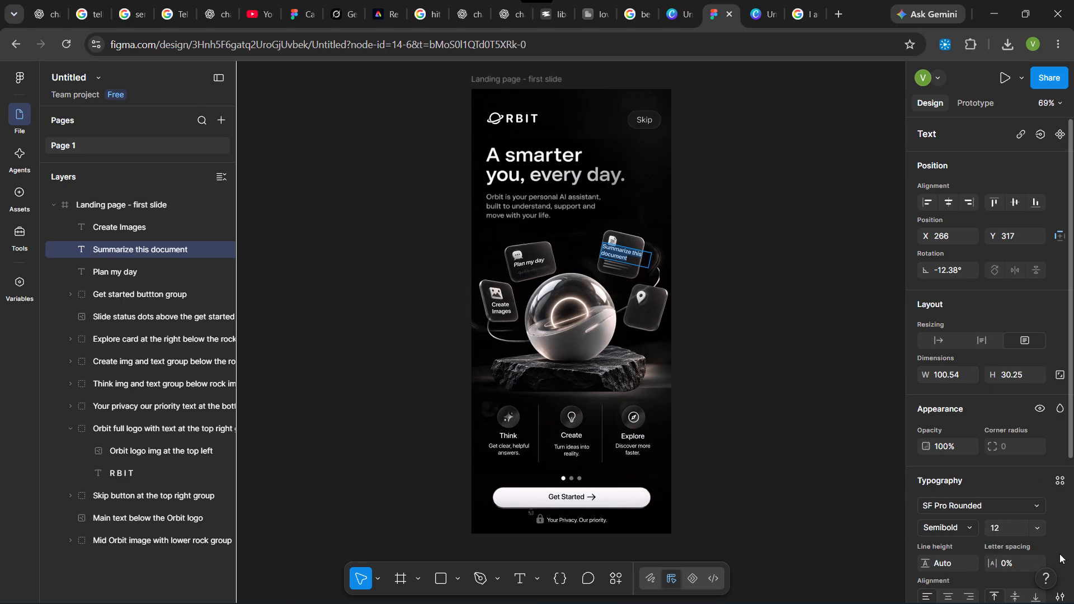
Reduce the Summarize this document text's font size to 11.
click(1040, 525)
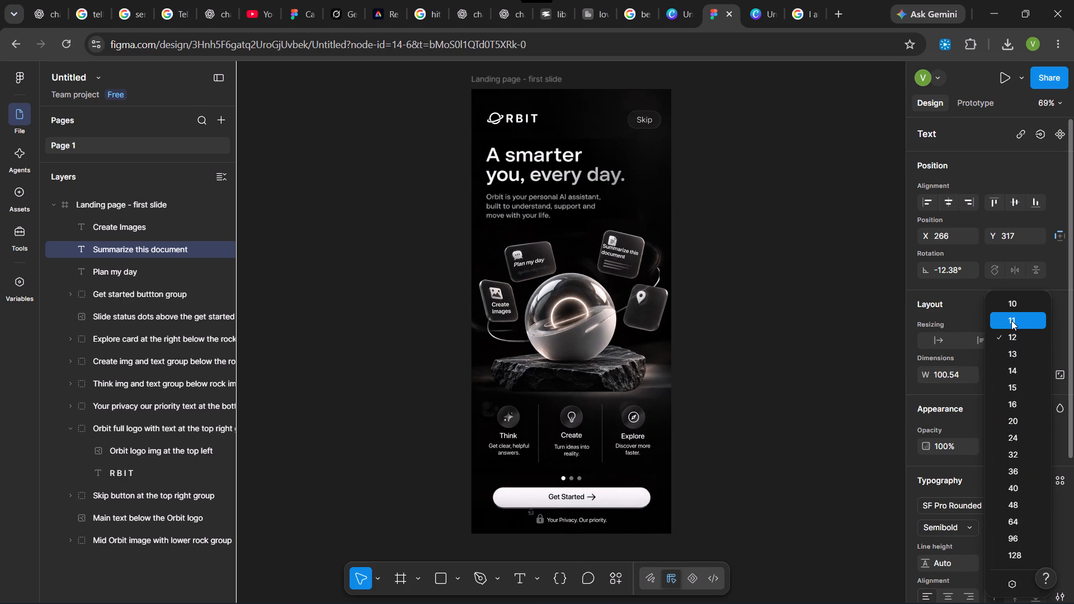
click(1011, 320)
Nudge the Summarize this document text down and slightly right on its card, to X 268, Y 322, and deselect it.
click(601, 243)
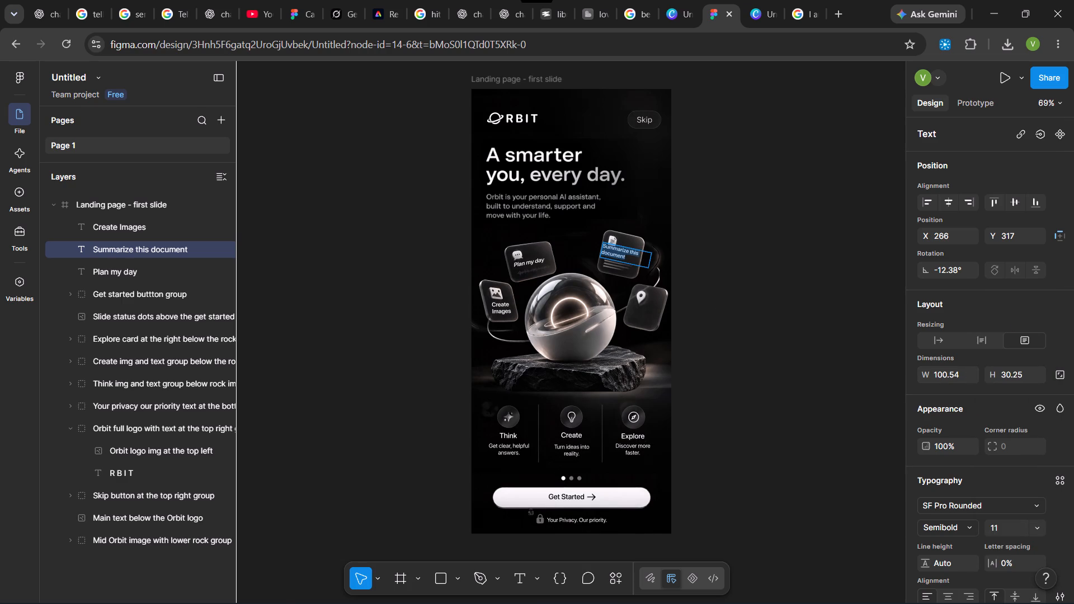
key(Down)
key(Down)
key(Down)
click(722, 271)
key(Down)
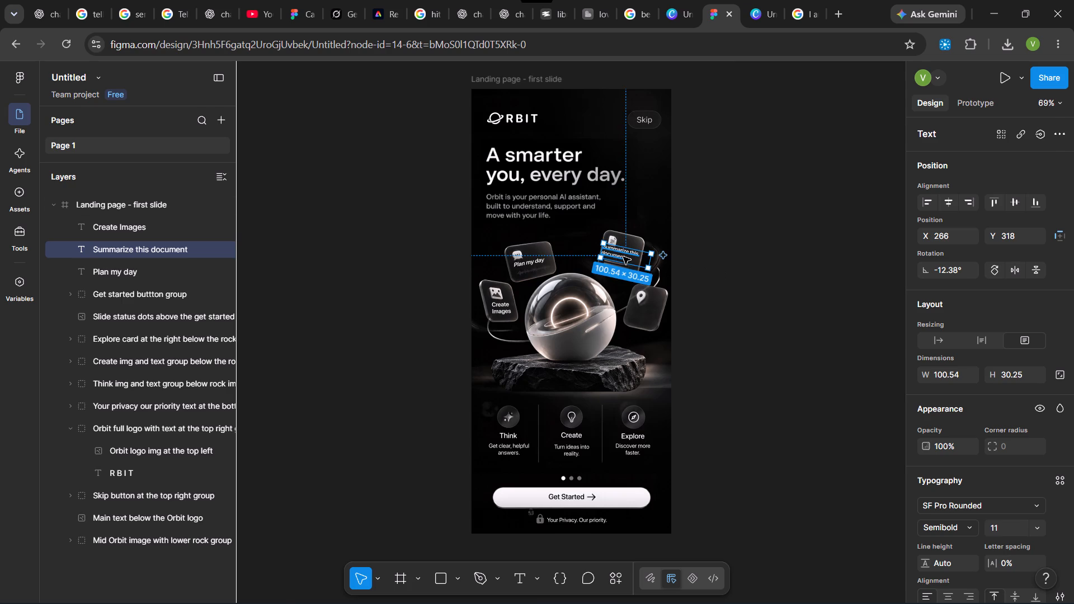
key(Down)
click(619, 247)
click(618, 252)
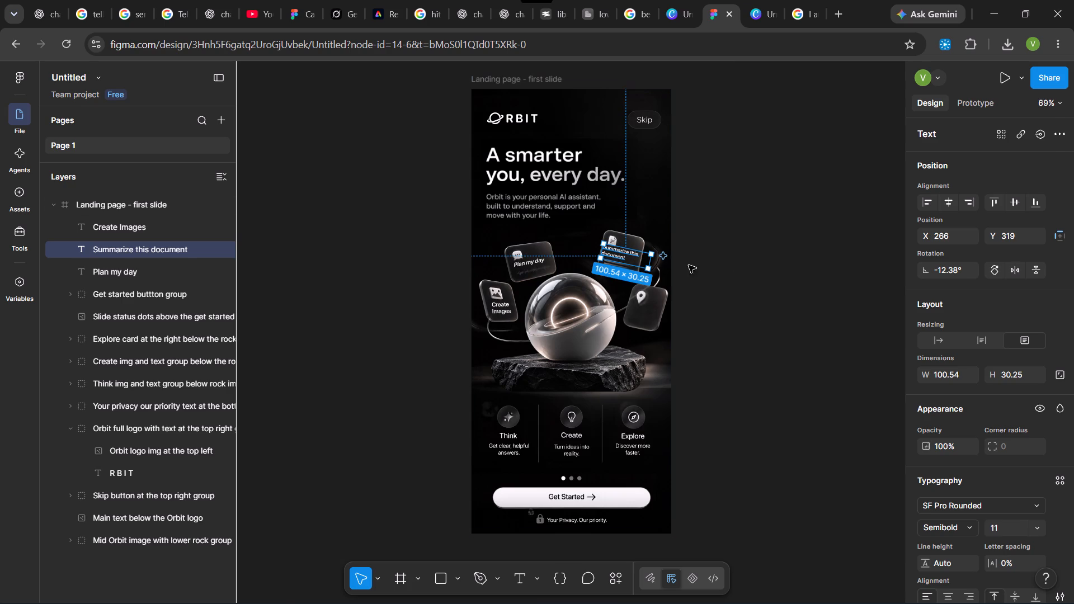
click(718, 266)
click(616, 254)
key(Down)
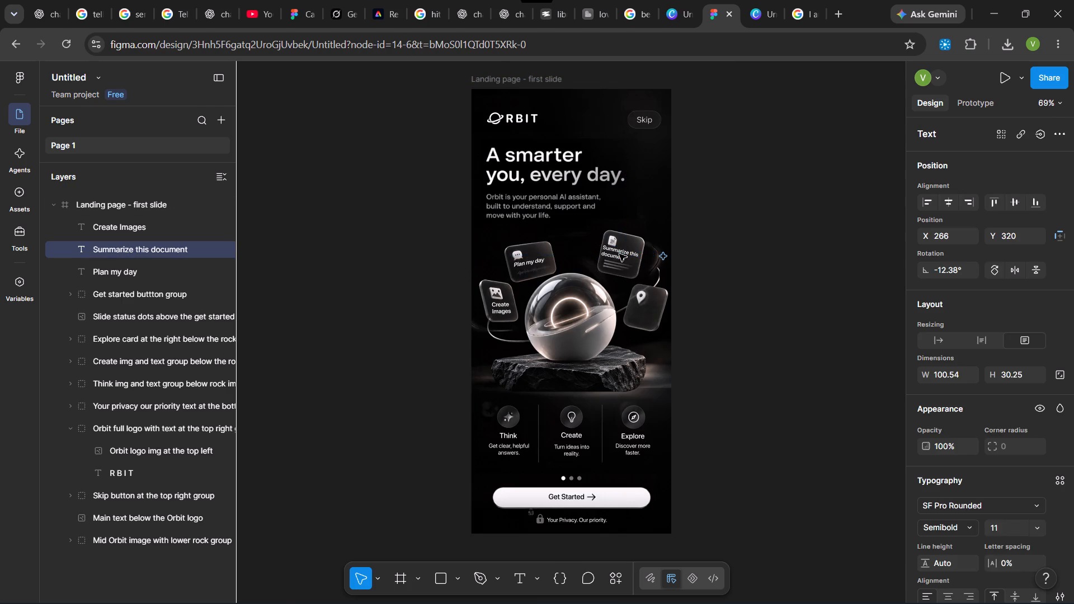
key(Down)
key(Down)
key(Right)
key(Right)
key(Right)
key(Left)
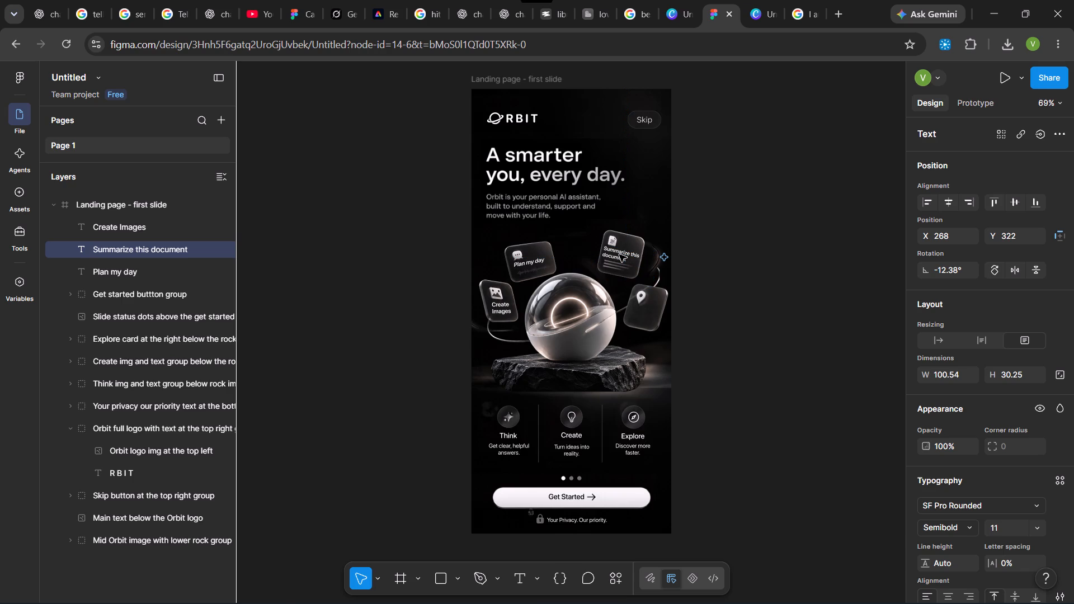
click(760, 361)
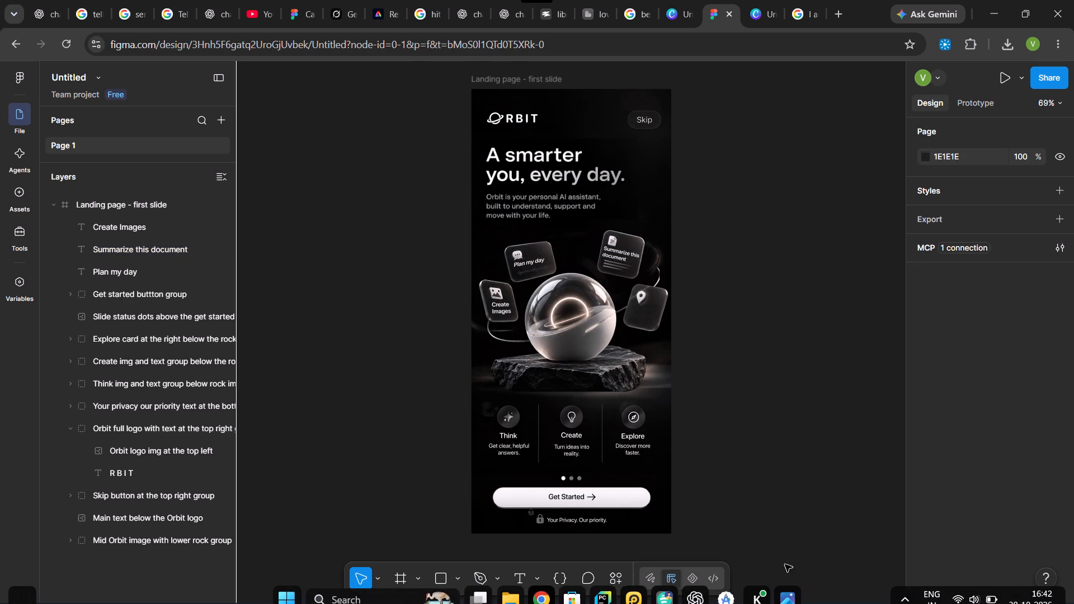
Switch to the photo viewer showing the Orbit reference image to compare the card labels.
click(783, 582)
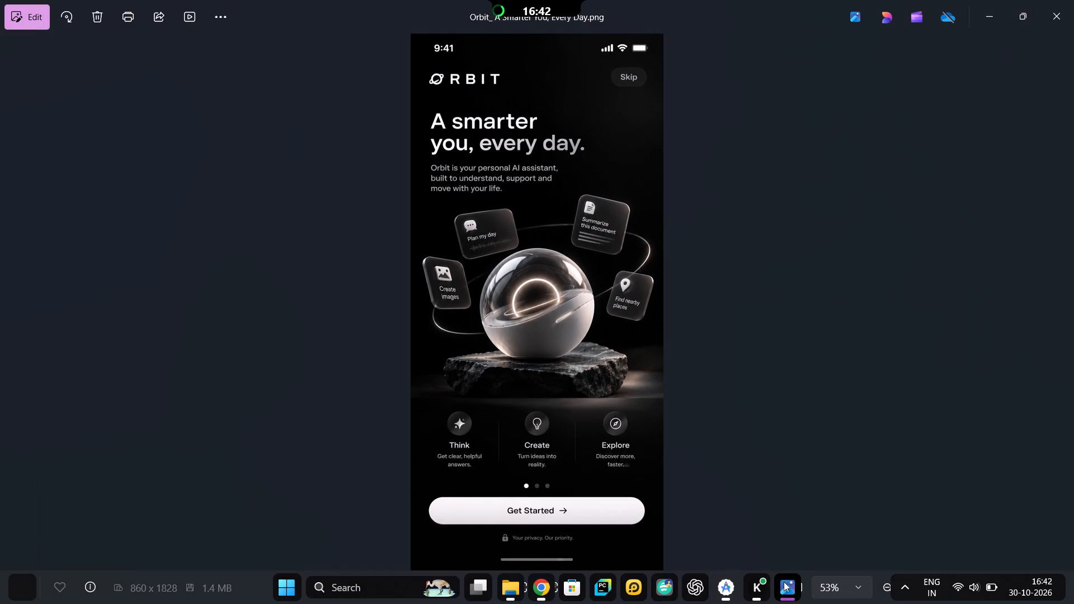